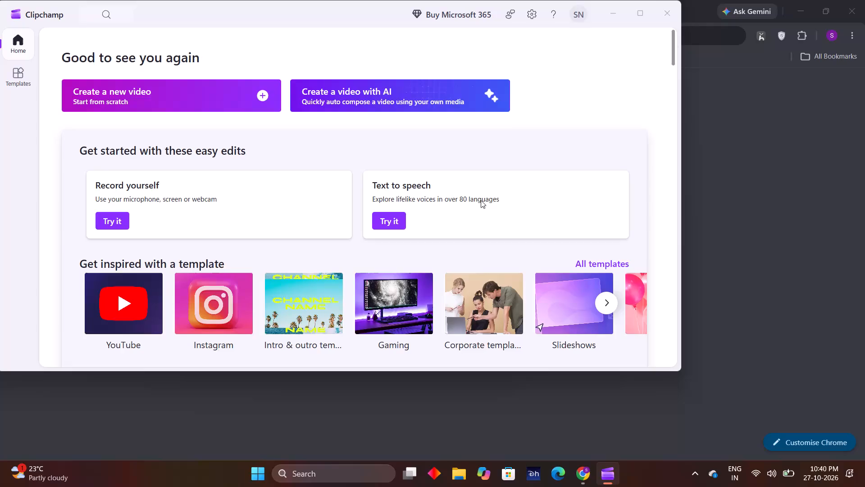
Maximize the window and delete Video Project 64 from the saved videos.
click(646, 16)
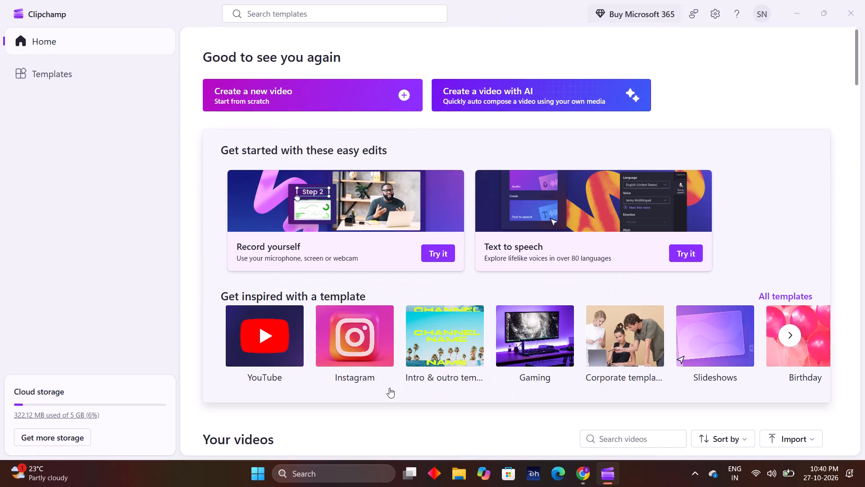
scroll(496, 356, down, 2)
scroll(426, 297, up, 2)
scroll(426, 297, down, 1)
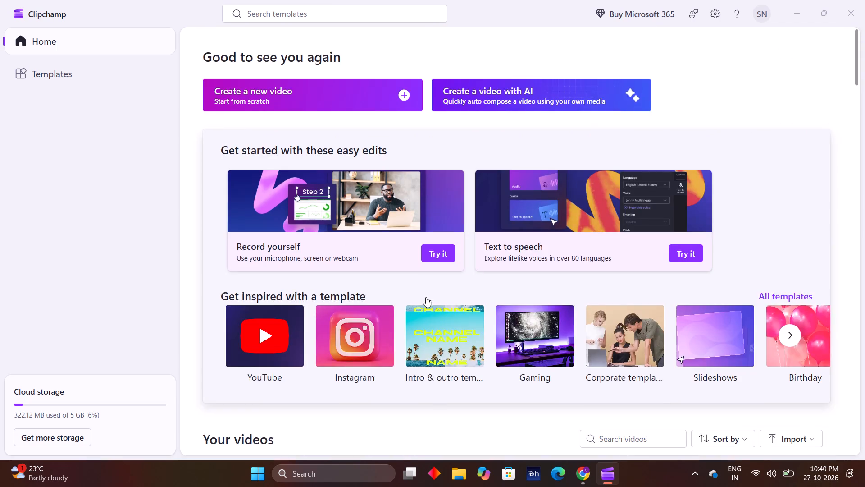
scroll(426, 297, down, 1)
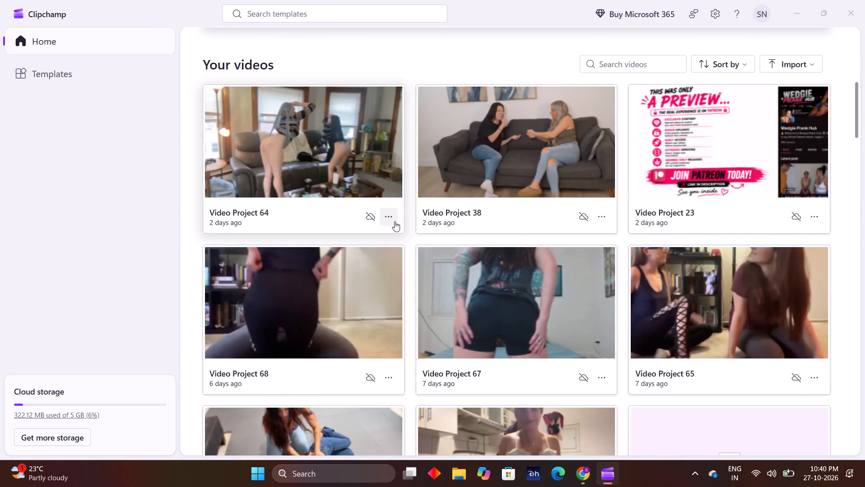
click(395, 221)
click(441, 288)
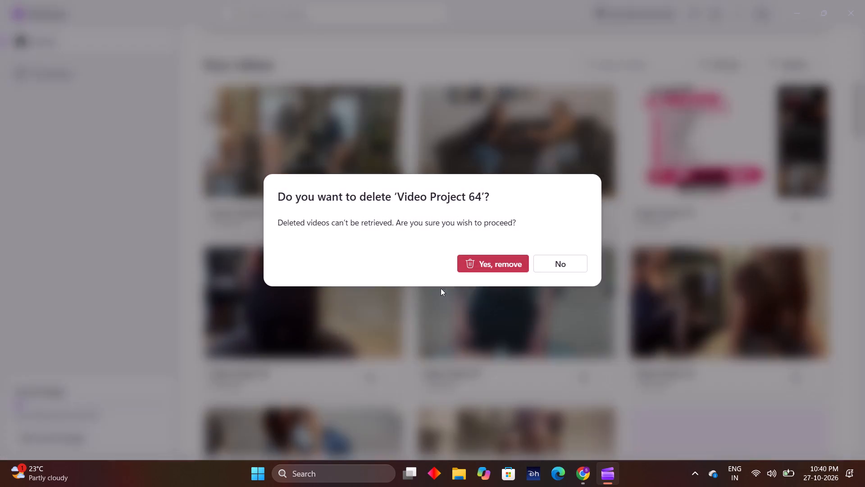
click(483, 267)
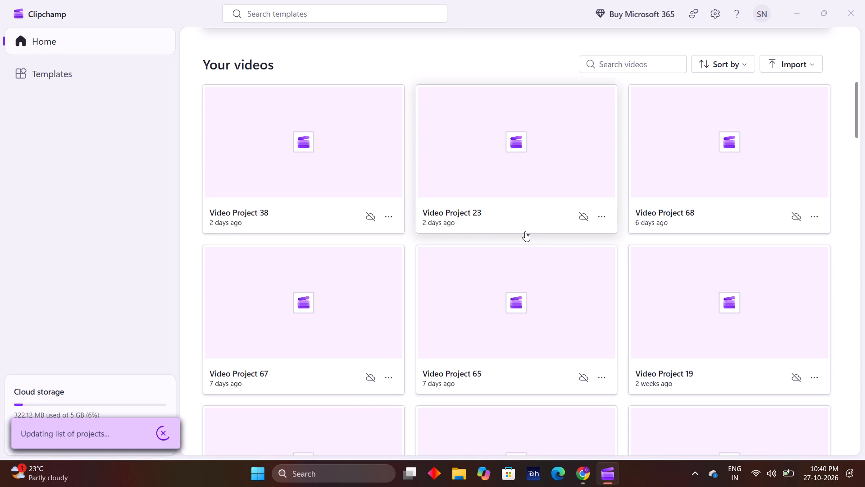
Delete Video Project 38 from the saved videos.
click(392, 222)
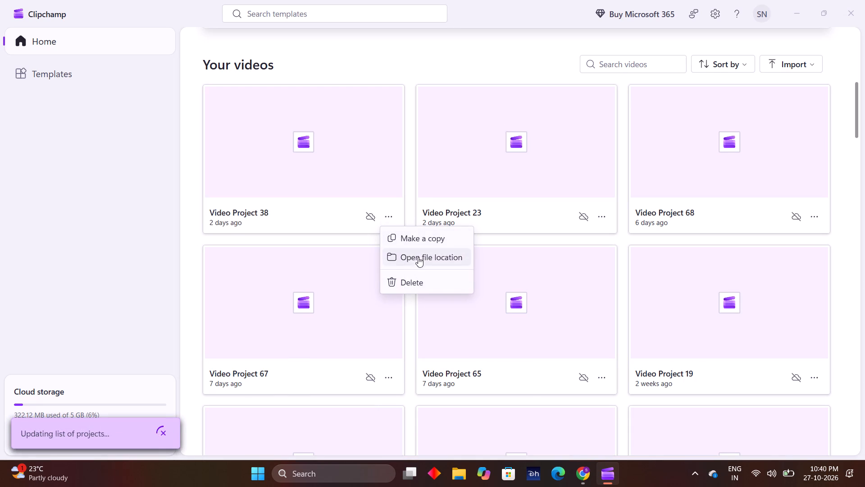
click(425, 282)
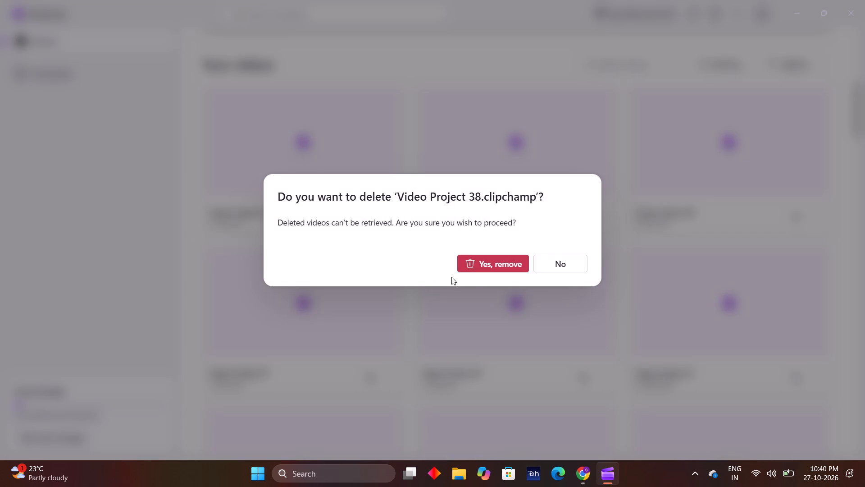
click(472, 271)
Create a new video project from scratch.
scroll(472, 271, up, 3)
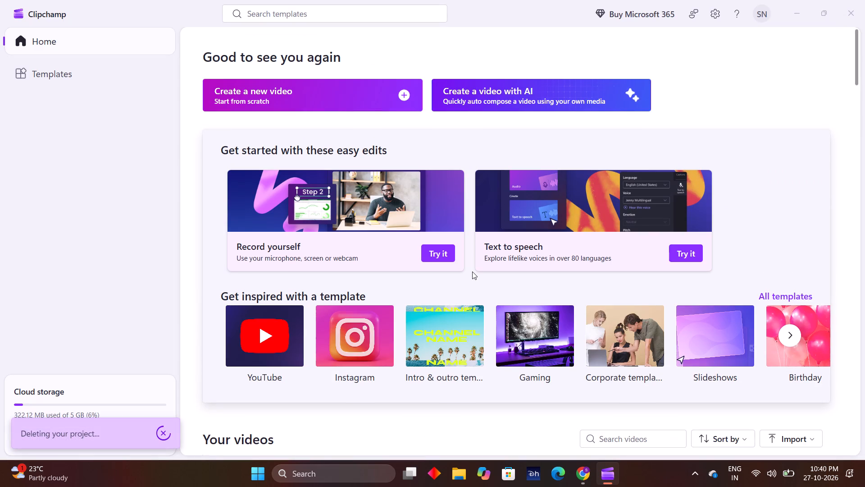
scroll(472, 271, up, 1)
click(401, 92)
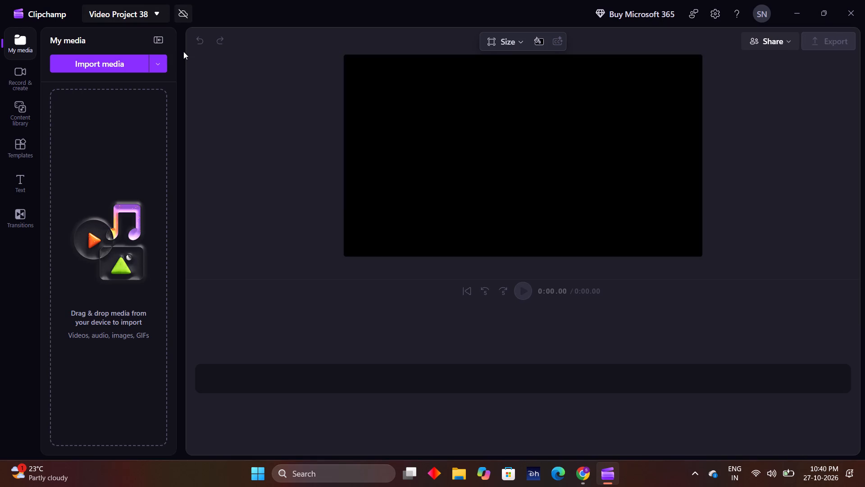
Import the "Intense Thong Wedgie For GF" MP4 from the Downloads folder and place it at the start of the timeline.
click(114, 55)
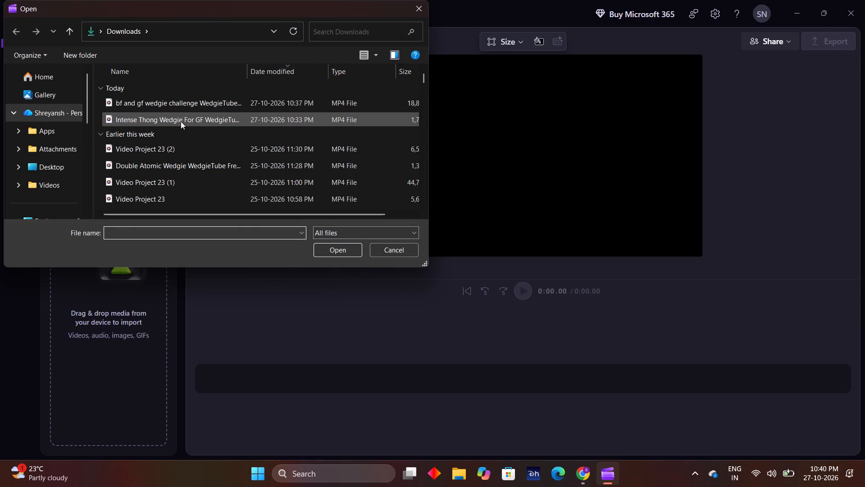
click(181, 121)
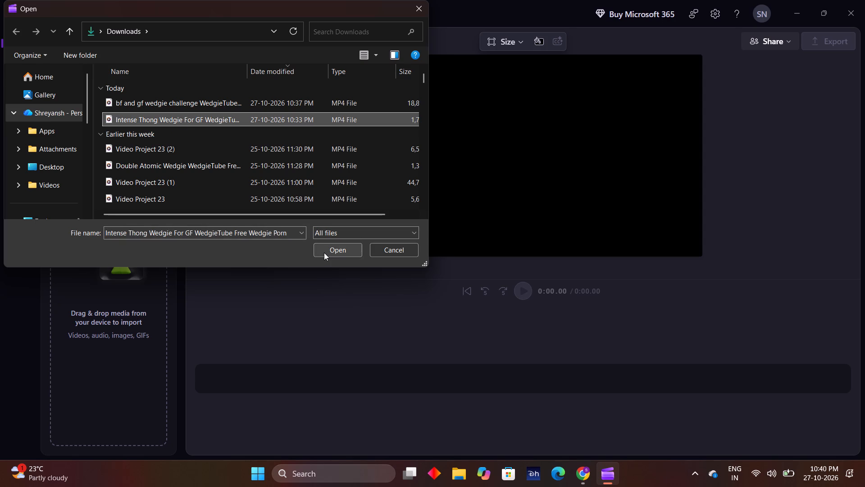
click(324, 253)
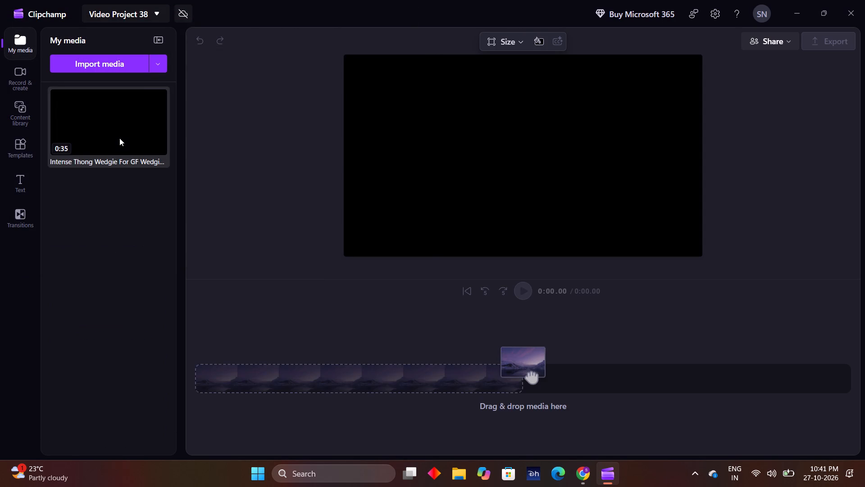
drag(119, 138, 274, 368)
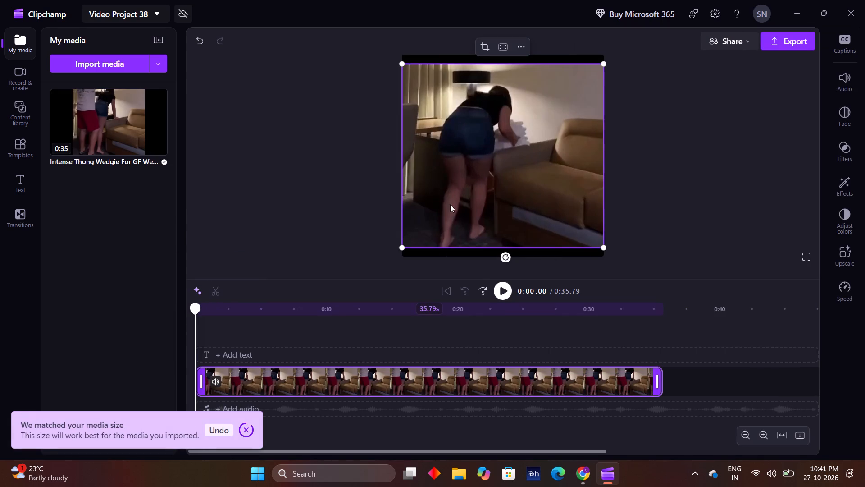
Set the video's aspect ratio to Wide 16:9.
click(645, 93)
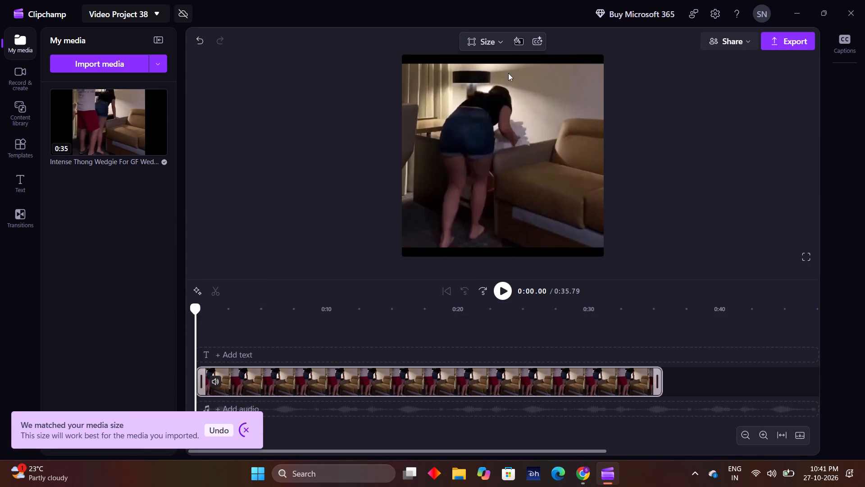
click(499, 41)
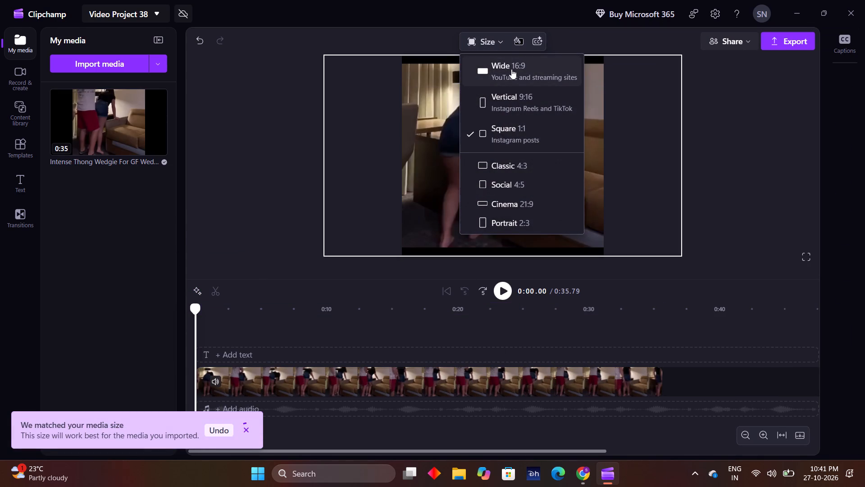
click(511, 69)
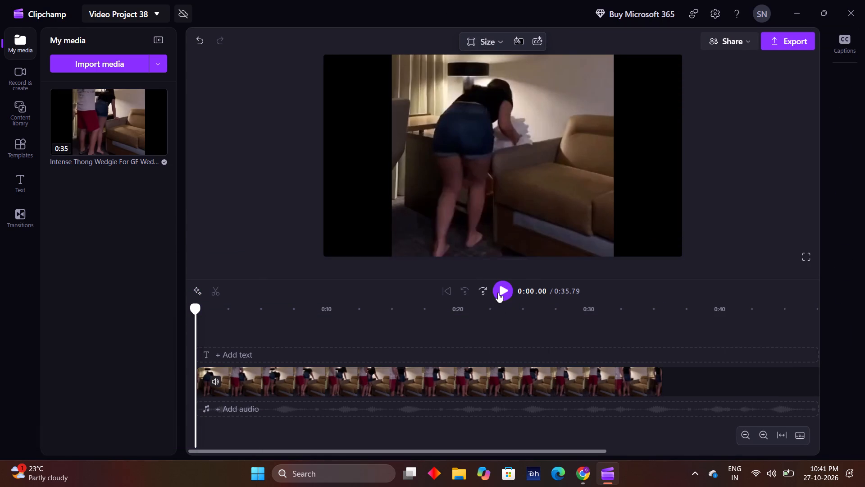
Pause the preview at about 10 seconds and enlarge the clip from its upper-left corner until its top overlay text falls outside the frame.
click(498, 293)
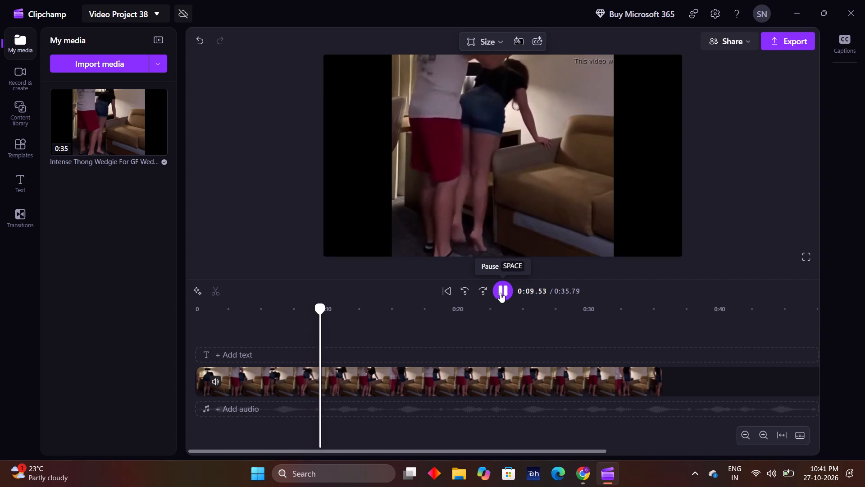
click(500, 293)
click(523, 111)
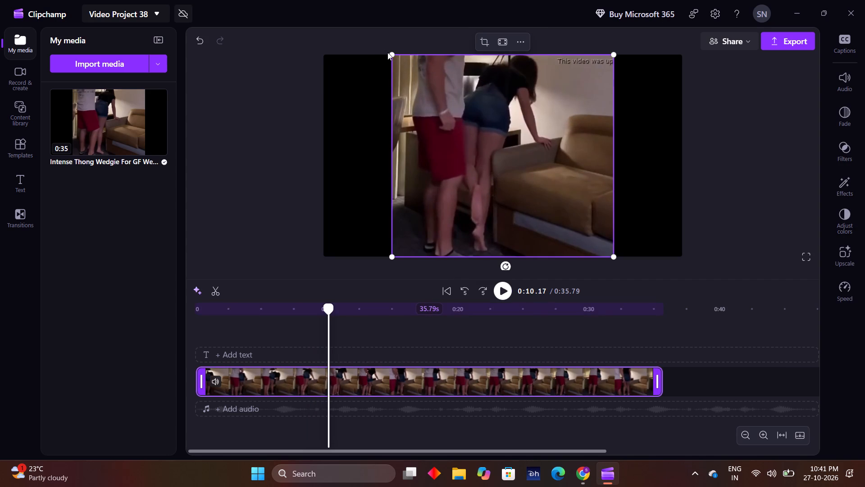
drag(389, 52, 387, 51)
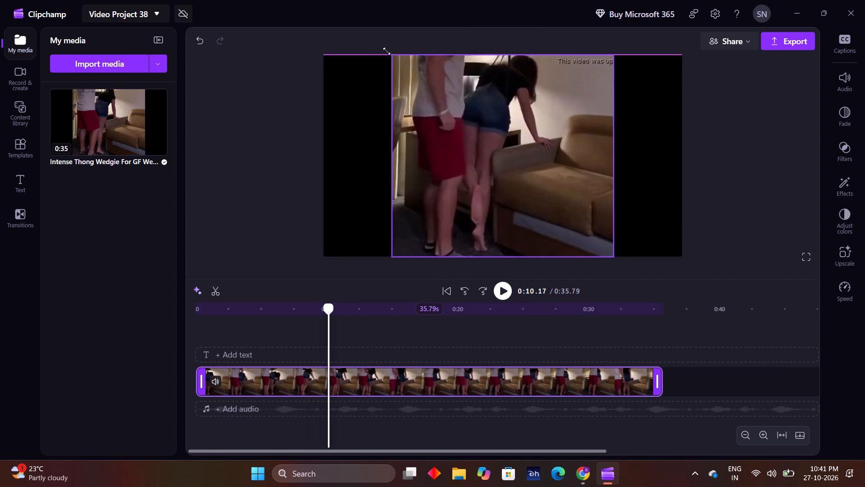
drag(387, 51, 376, 41)
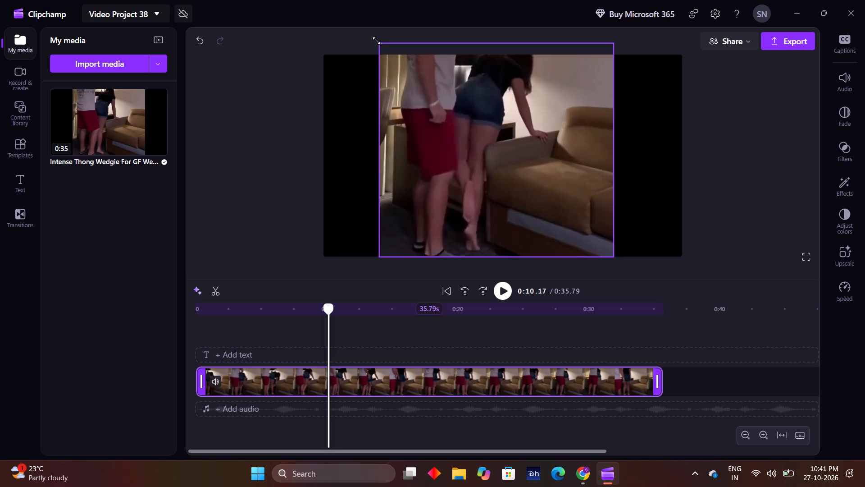
drag(376, 41, 376, 41)
click(721, 165)
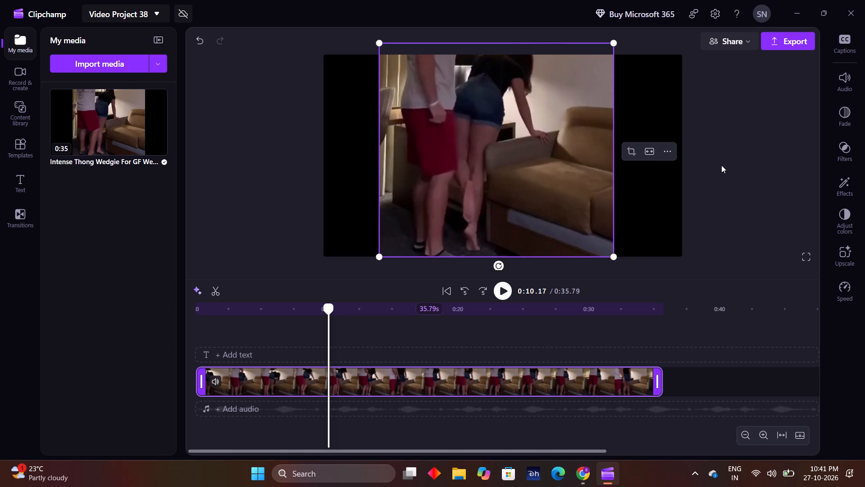
Play the resized clip from the beginning to review the framing.
scroll(231, 317, left, 1)
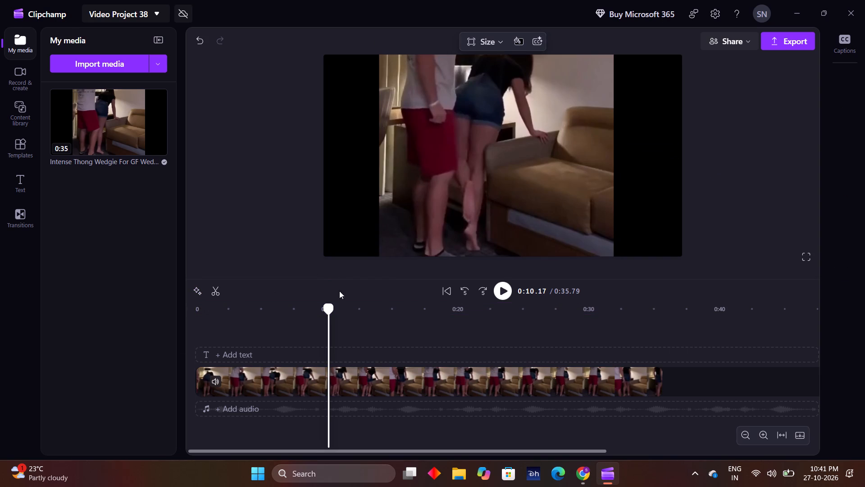
click(452, 292)
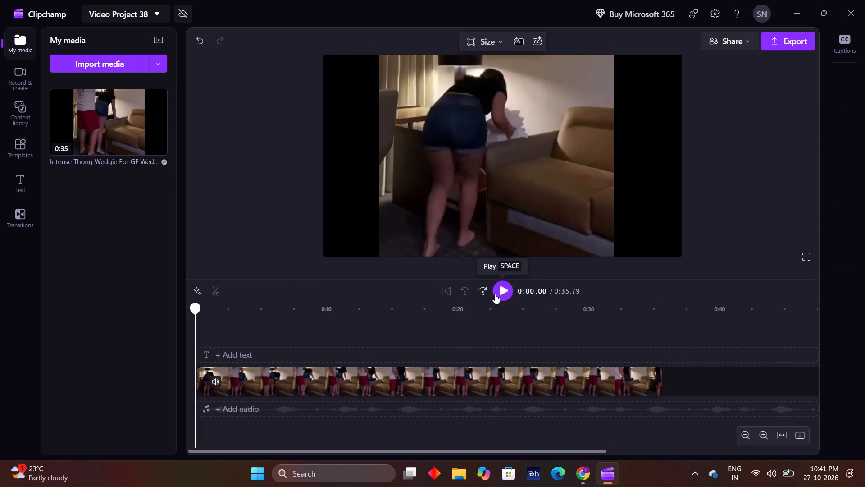
click(502, 294)
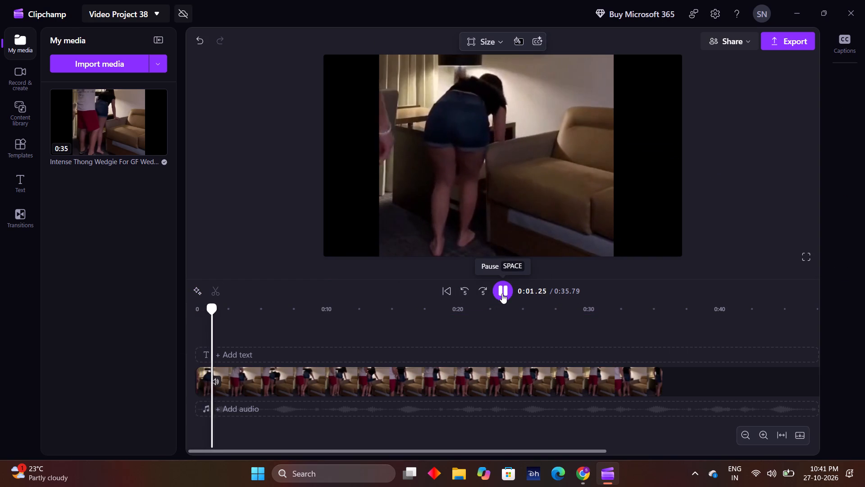
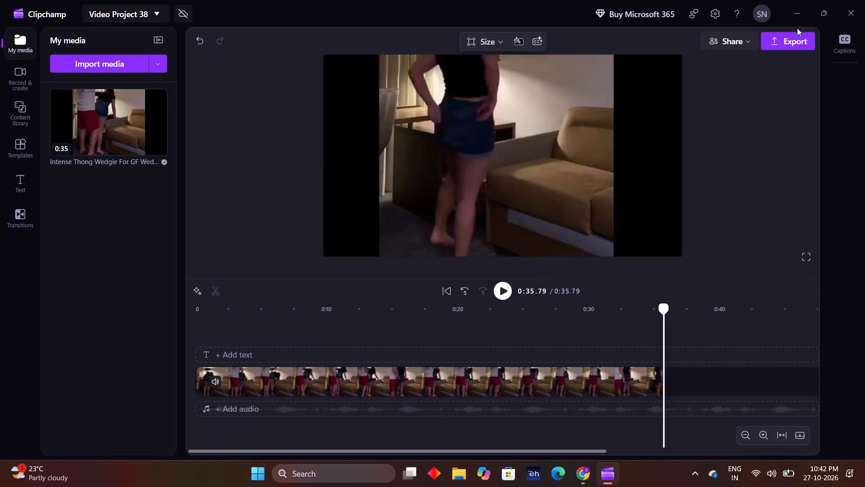
Export the finished video at 480p quality, keeping the file name Video Project 38.
click(792, 32)
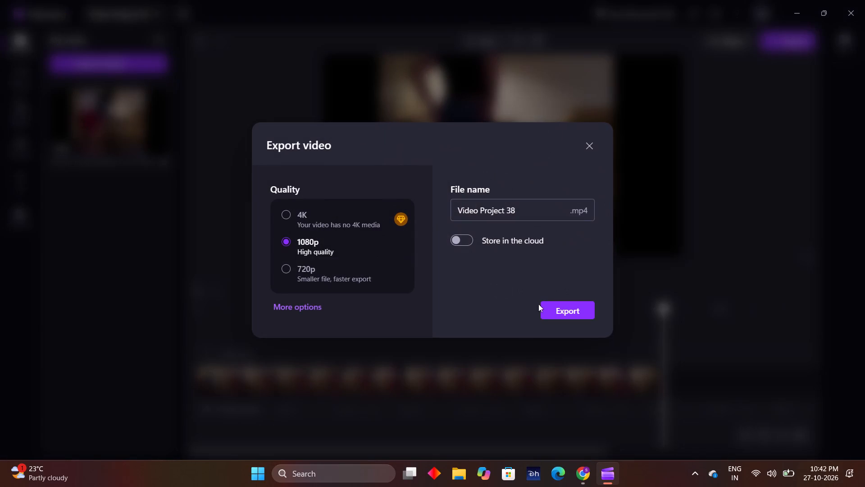
click(300, 301)
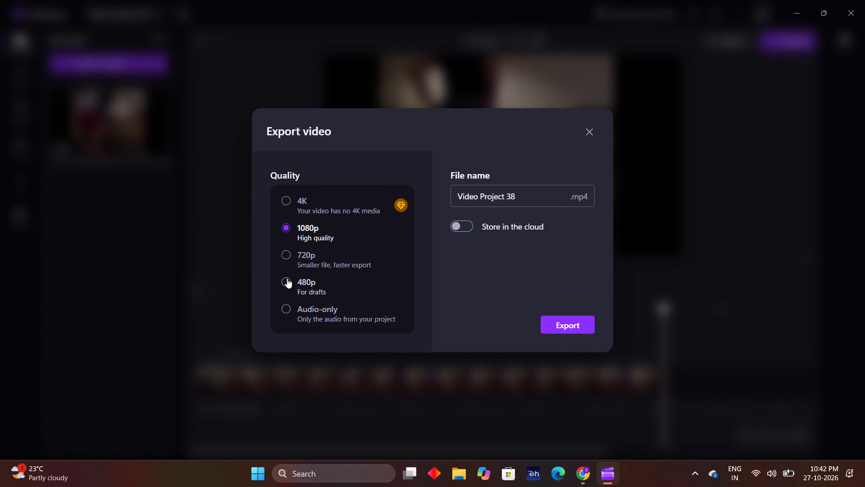
click(287, 274)
click(556, 326)
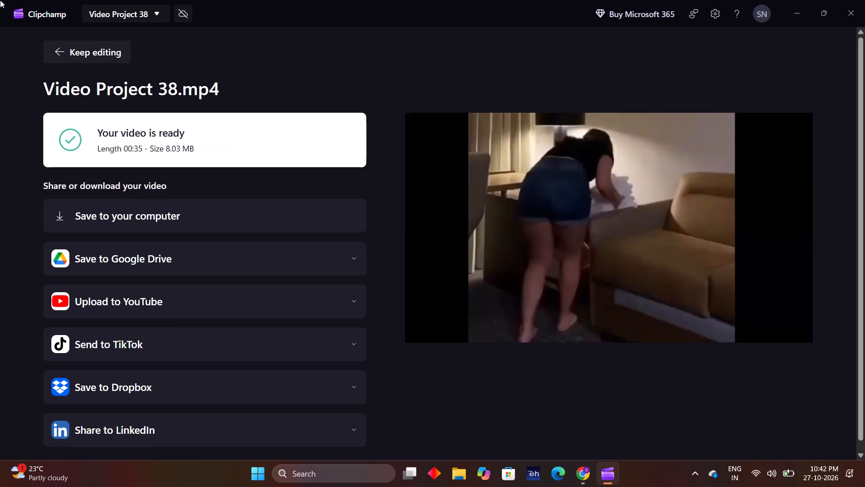
Return to the home page, create a new video from scratch and dismiss the downloads pop-up.
click(17, 5)
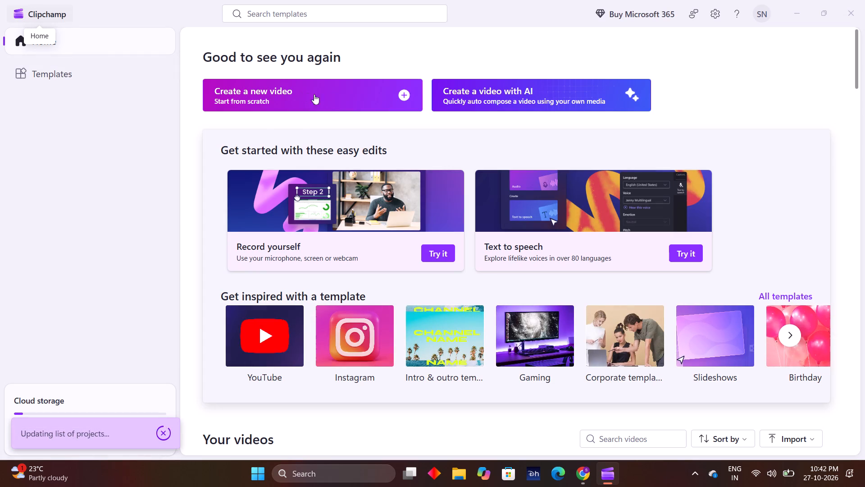
click(332, 95)
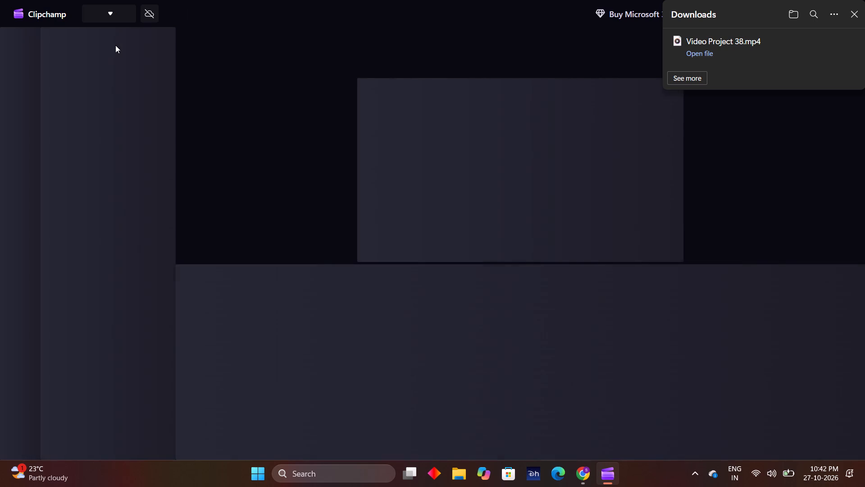
click(846, 10)
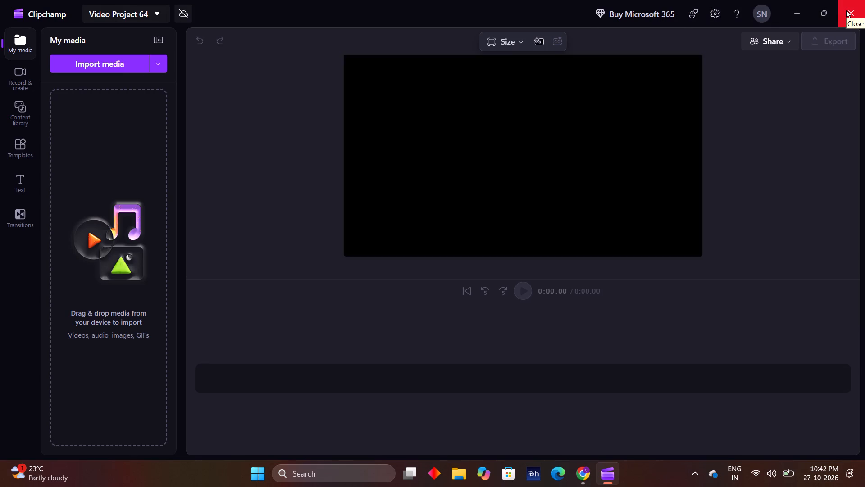
Import the "bf and gf wedgie challenge" MP4 from the Downloads folder and place it at the start of the timeline.
click(103, 73)
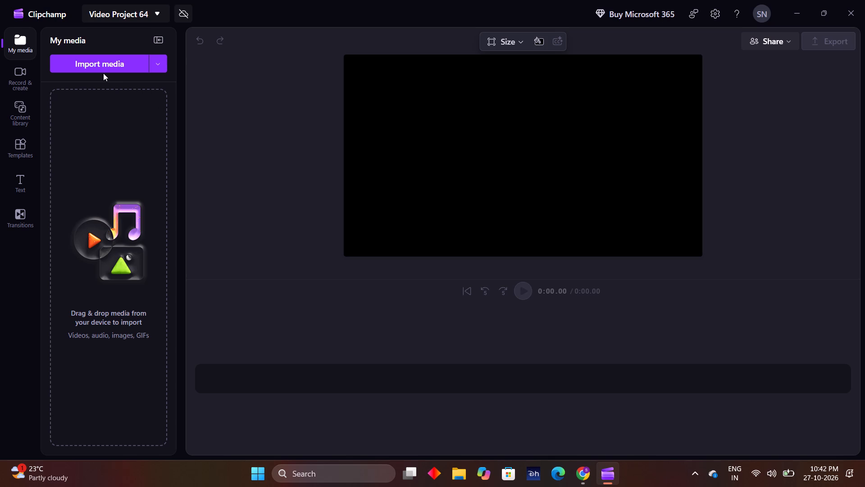
click(100, 64)
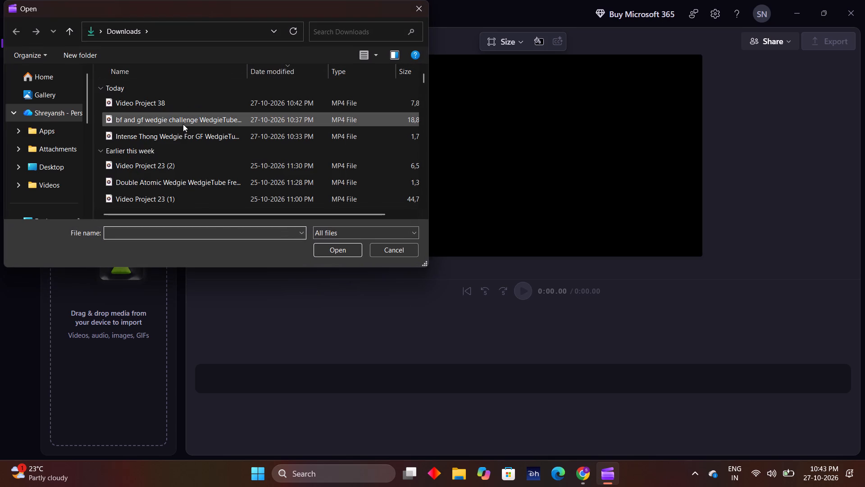
click(183, 124)
click(348, 247)
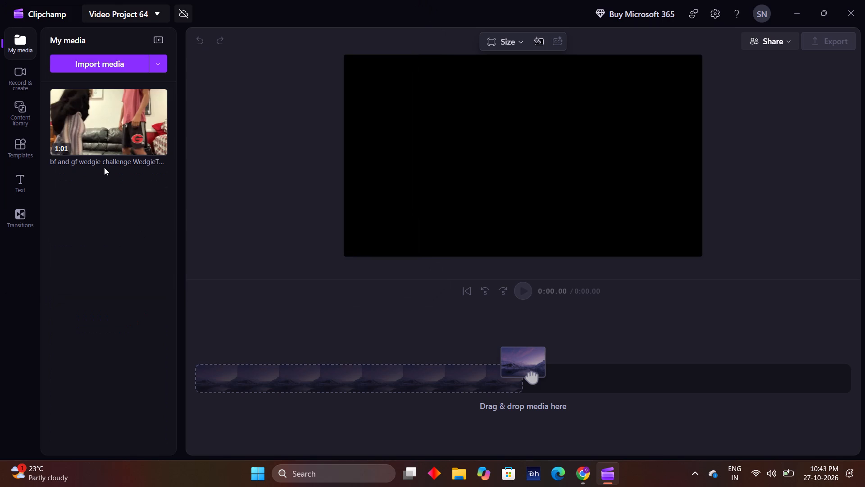
drag(104, 148, 253, 400)
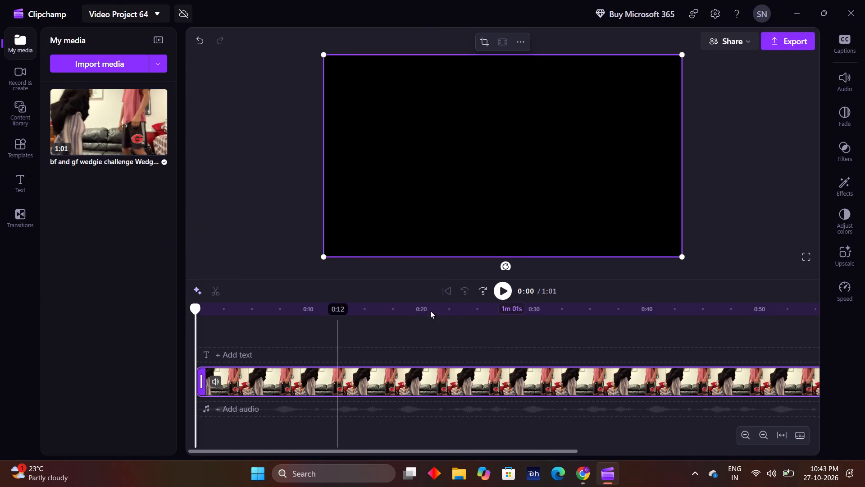
Preview the clip's opening, trim about the first 4 seconds off its start and delete the empty gap before it.
click(499, 291)
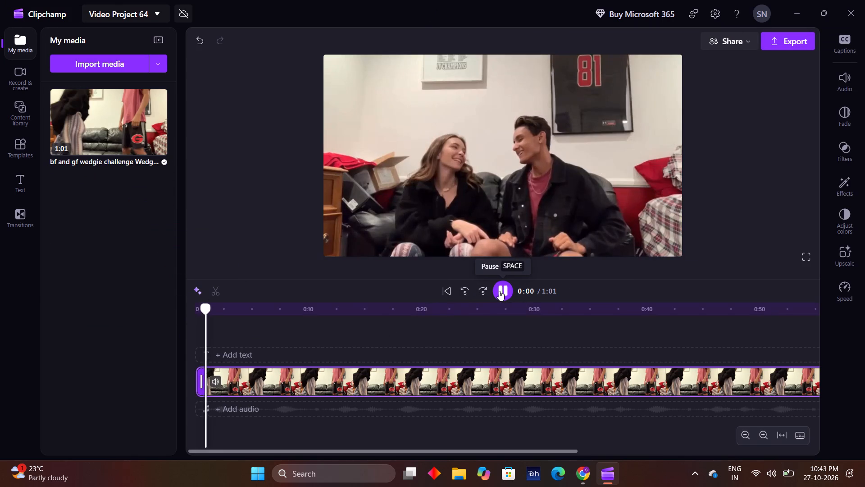
click(499, 291)
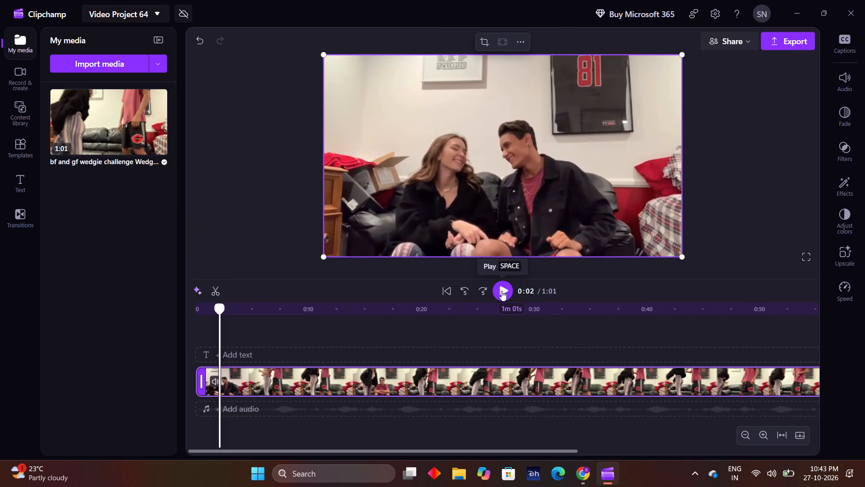
click(501, 290)
click(501, 290)
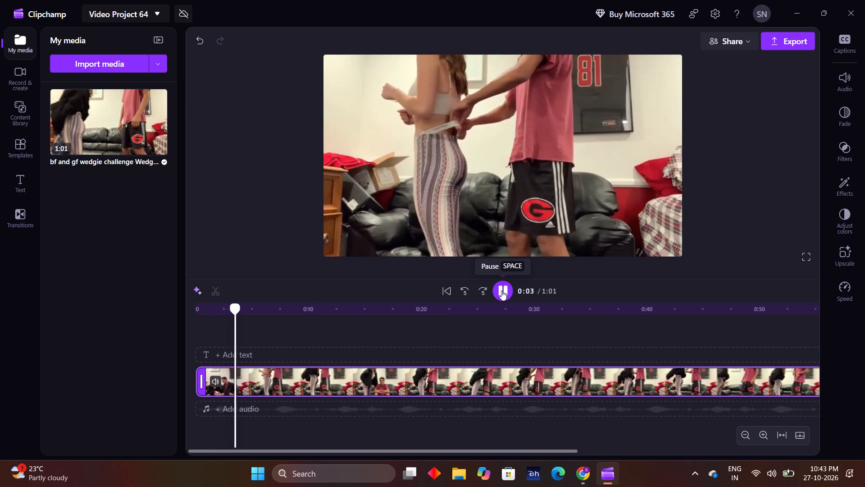
drag(199, 390, 218, 392)
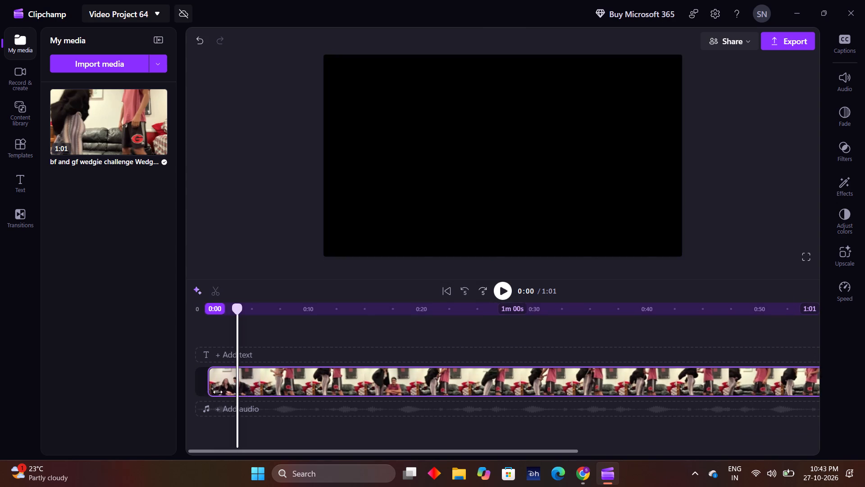
drag(218, 392, 241, 397)
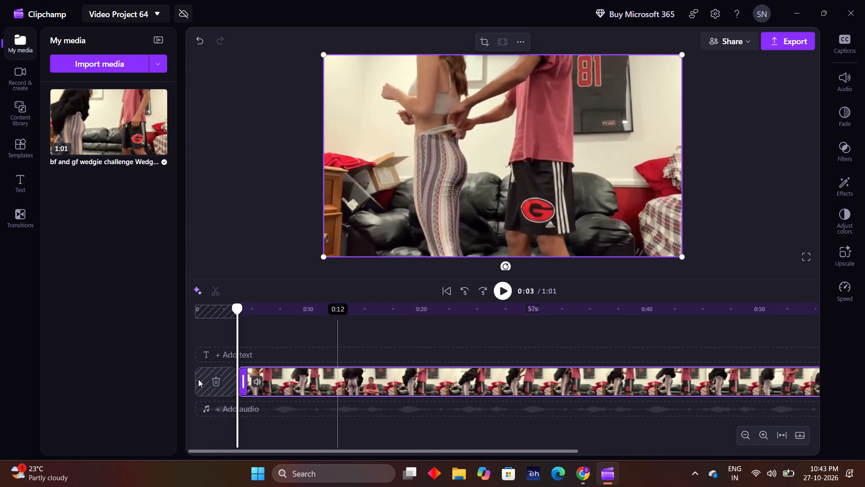
click(211, 380)
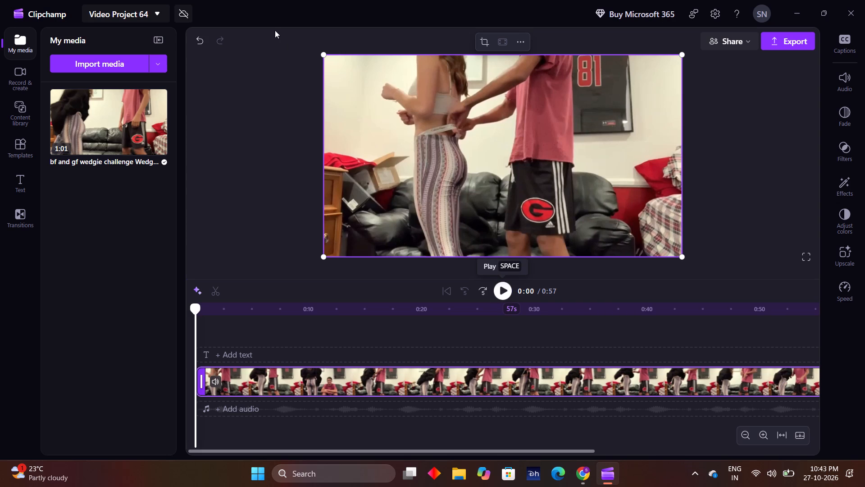
Pause the preview at about 8 seconds and enlarge the clip from its upper-left corner until the top overlay text falls outside the frame.
click(502, 294)
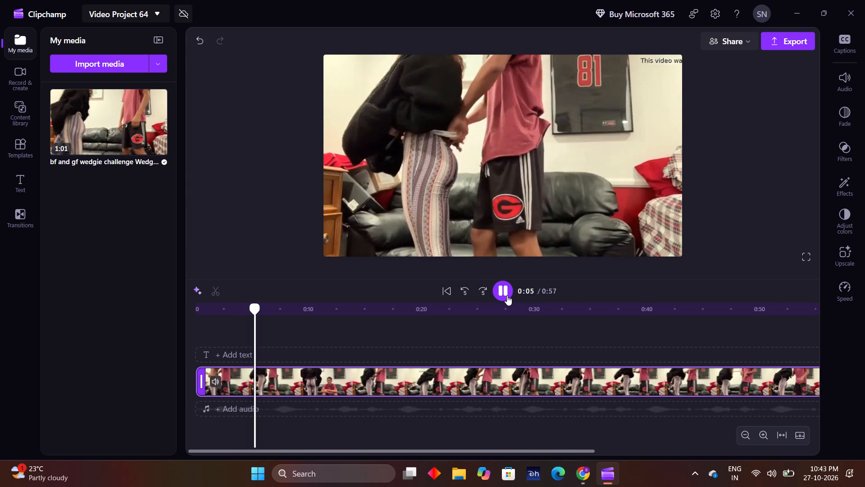
click(504, 295)
click(504, 295)
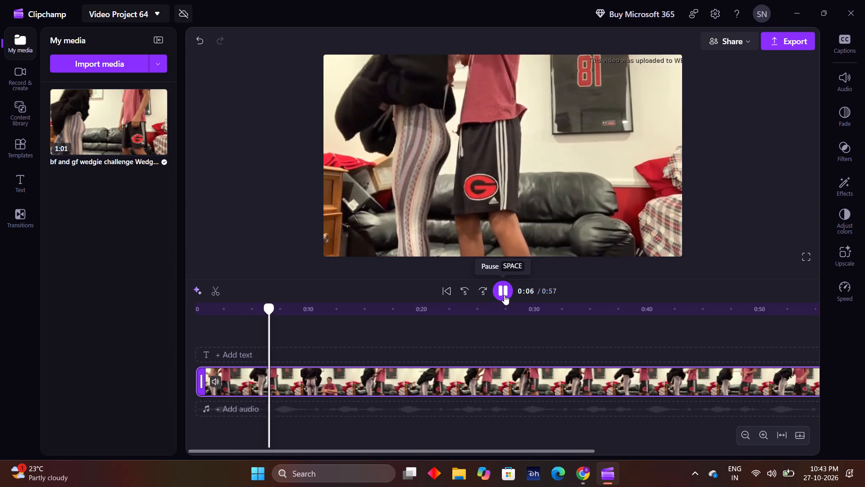
click(504, 295)
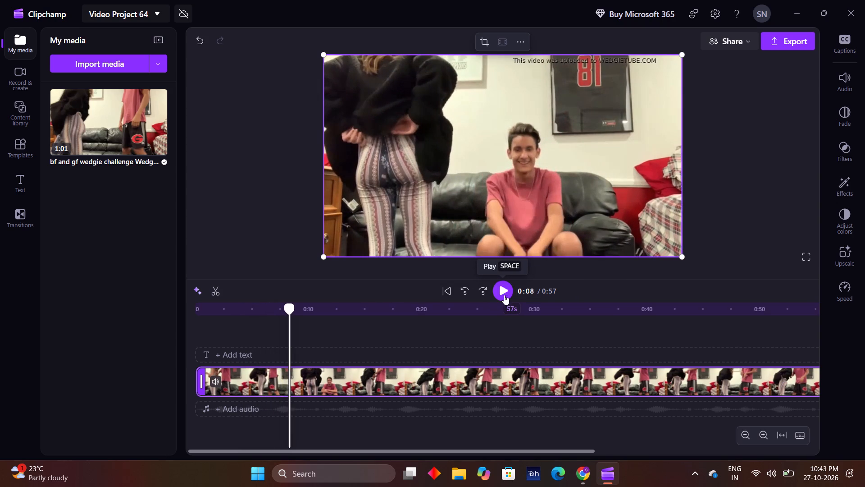
drag(323, 55, 307, 40)
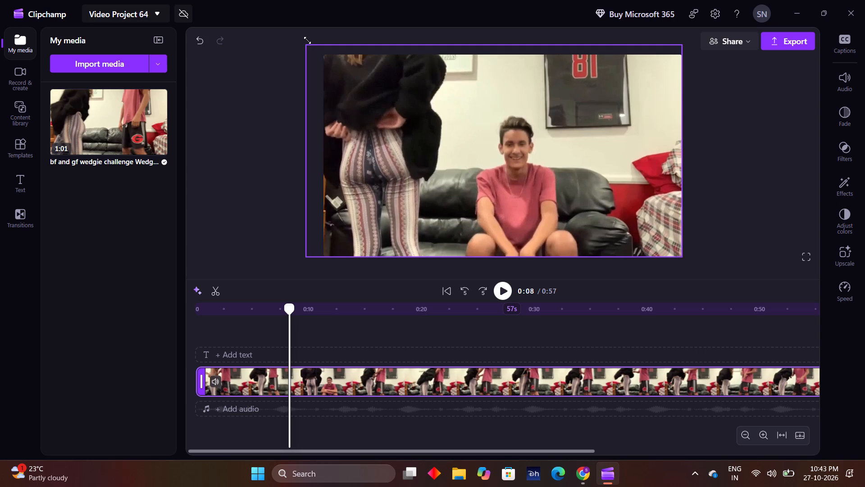
drag(307, 40, 303, 42)
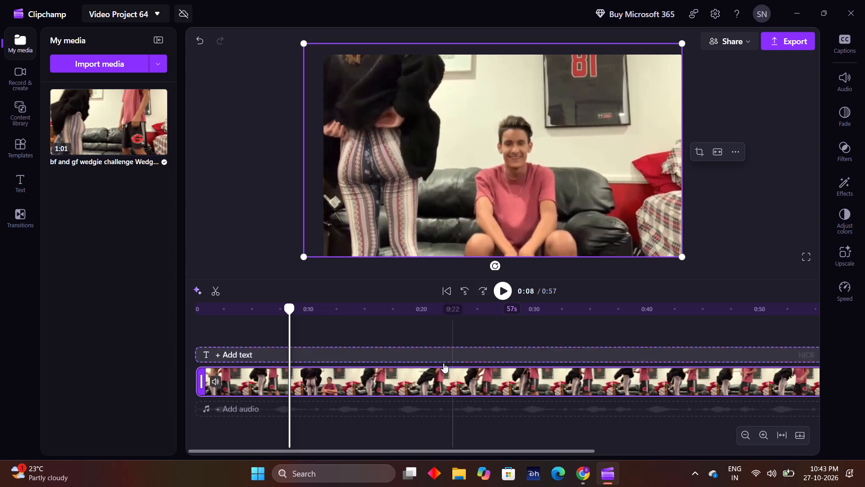
click(461, 374)
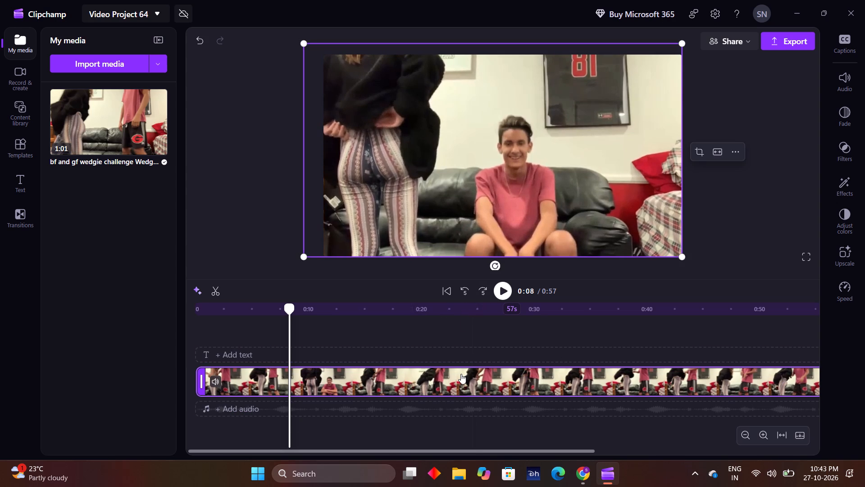
Play on past the seated scene, move the playhead back to about 11 seconds and split the clip there.
click(504, 293)
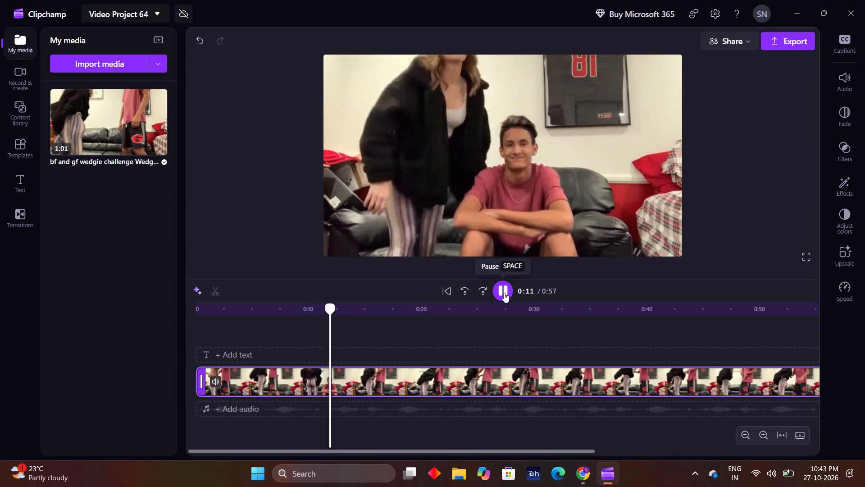
click(504, 293)
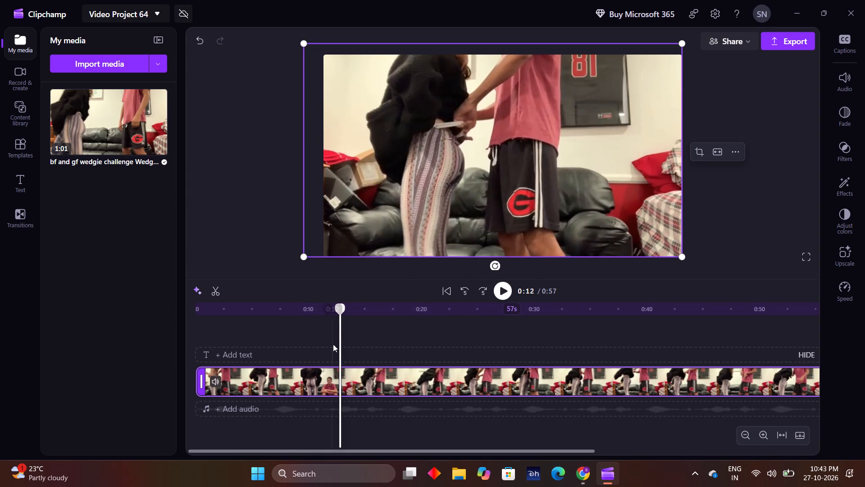
click(336, 334)
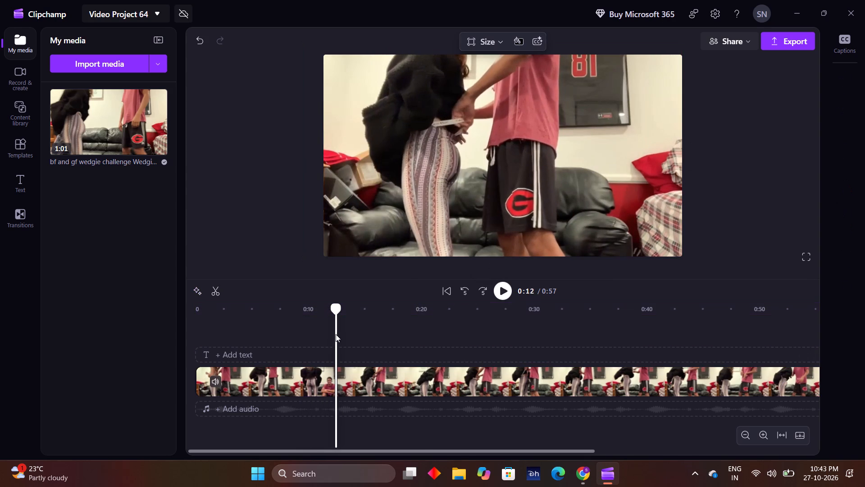
click(333, 335)
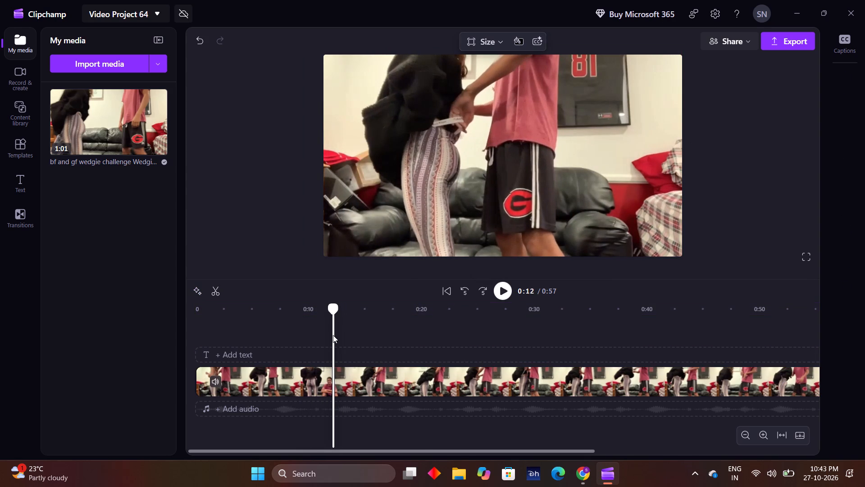
click(330, 337)
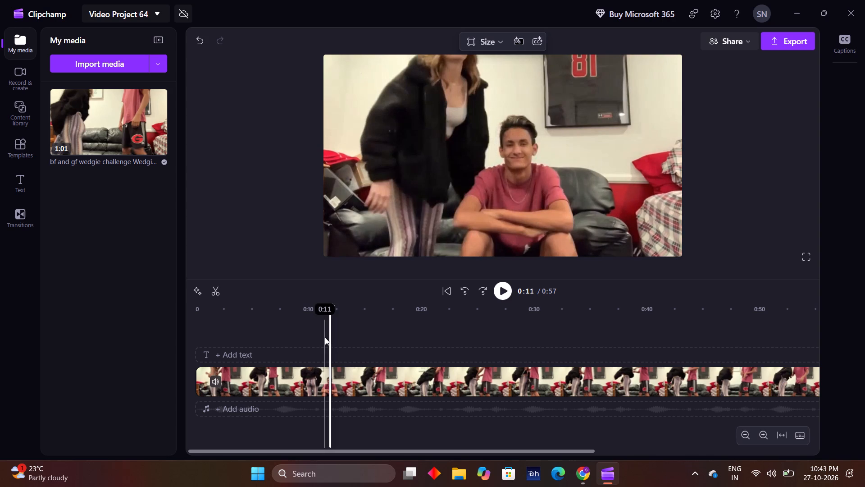
click(327, 337)
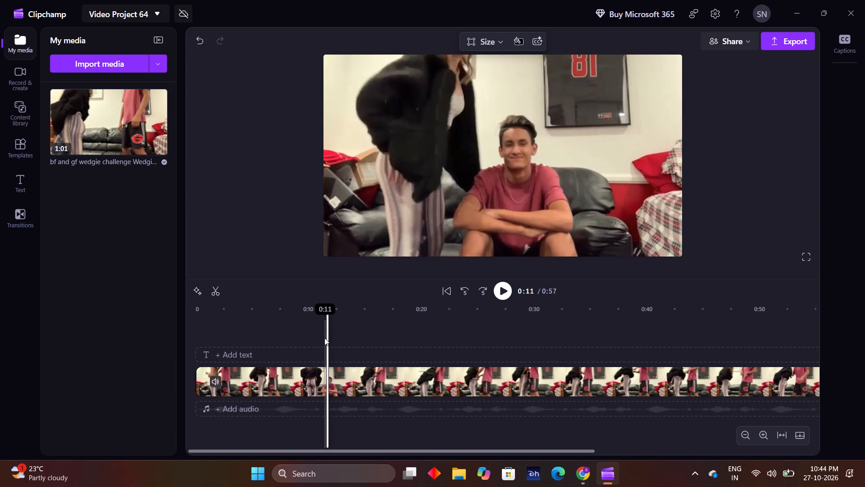
click(324, 338)
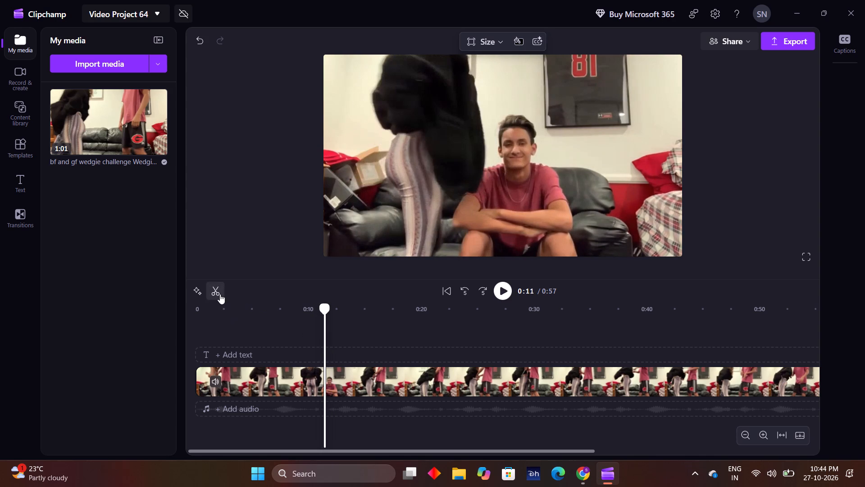
click(220, 294)
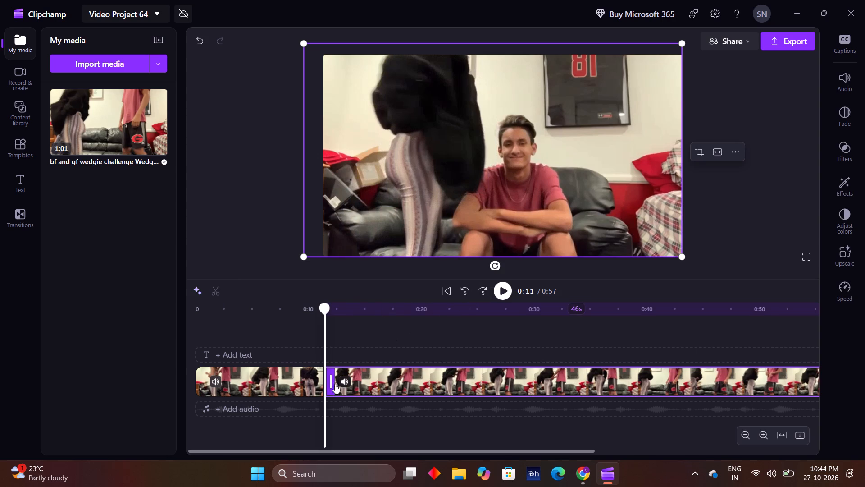
Trim about 1 second from the start of the second segment and delete the gap between the two segments.
drag(329, 384, 339, 386)
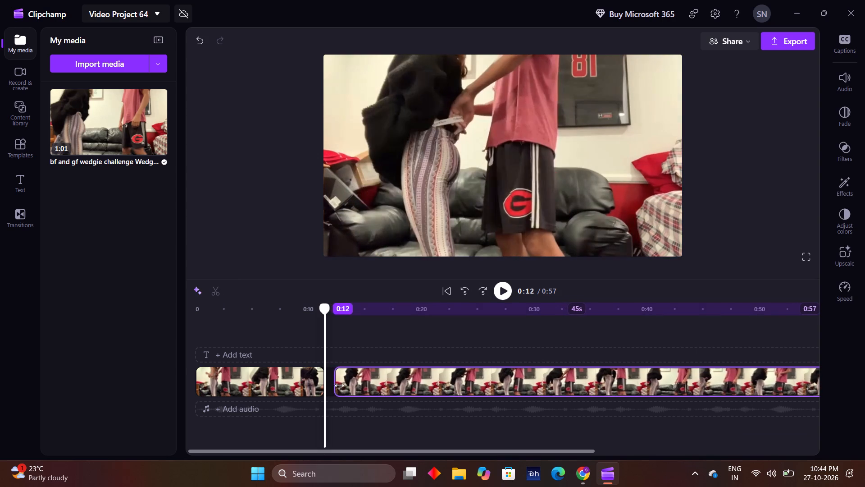
drag(339, 386, 336, 384)
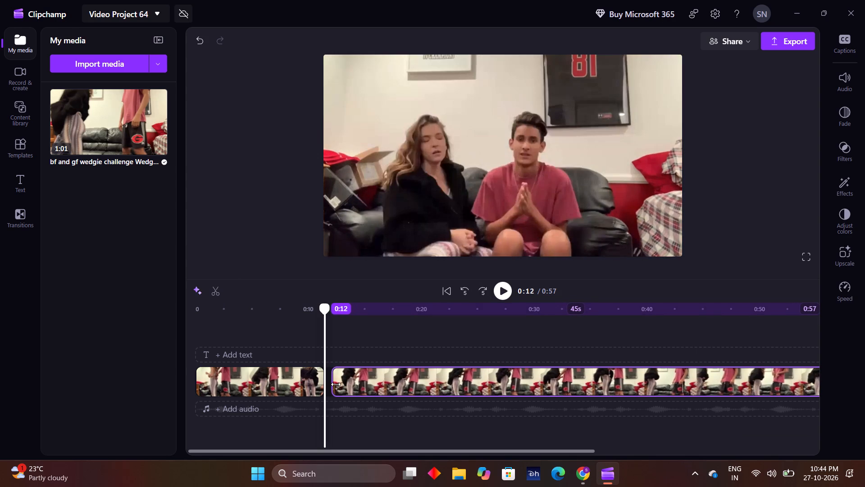
drag(336, 384, 337, 384)
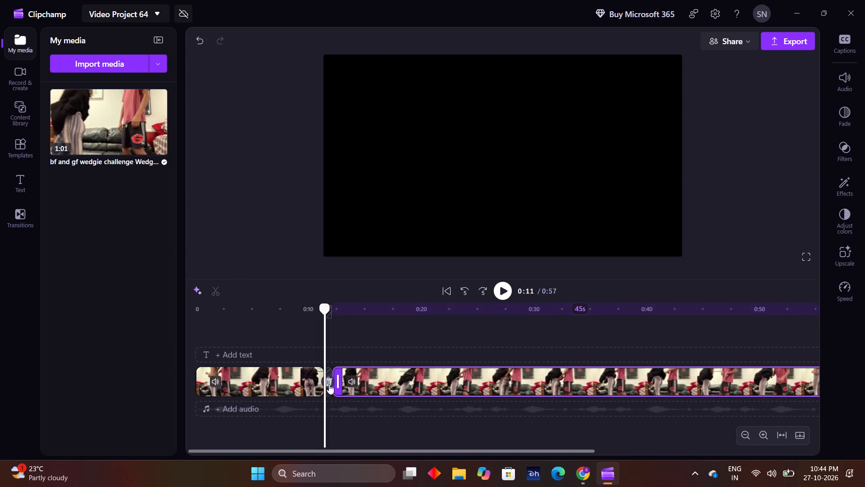
click(328, 384)
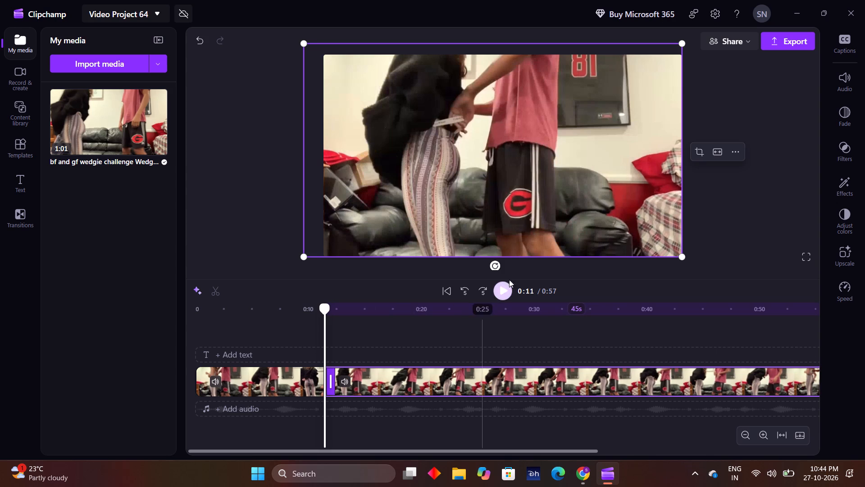
Preview the opening of the second segment and set the first segment's volume to 37%.
click(505, 290)
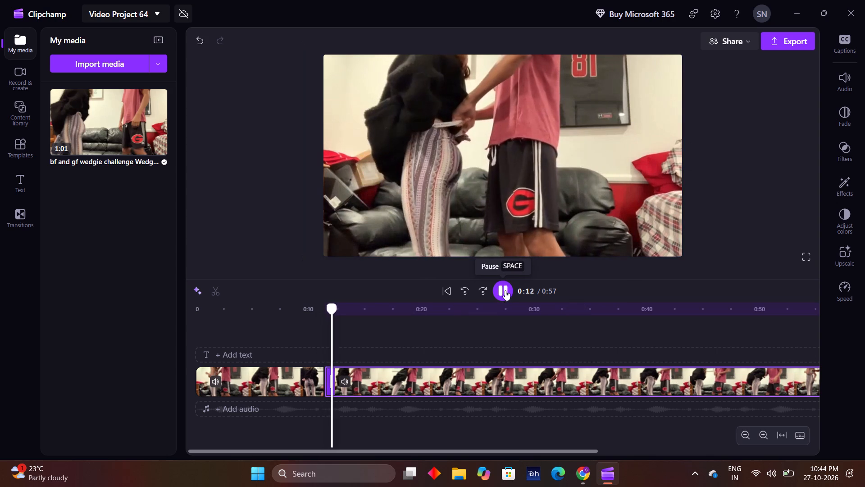
click(505, 290)
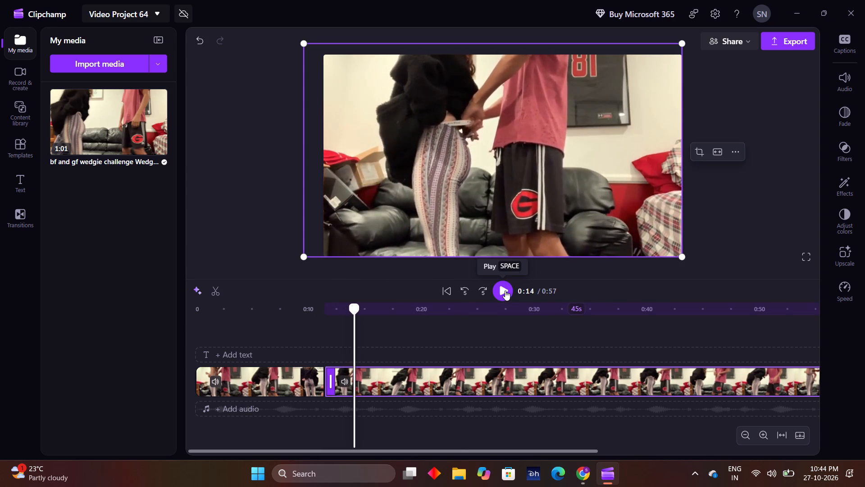
click(253, 391)
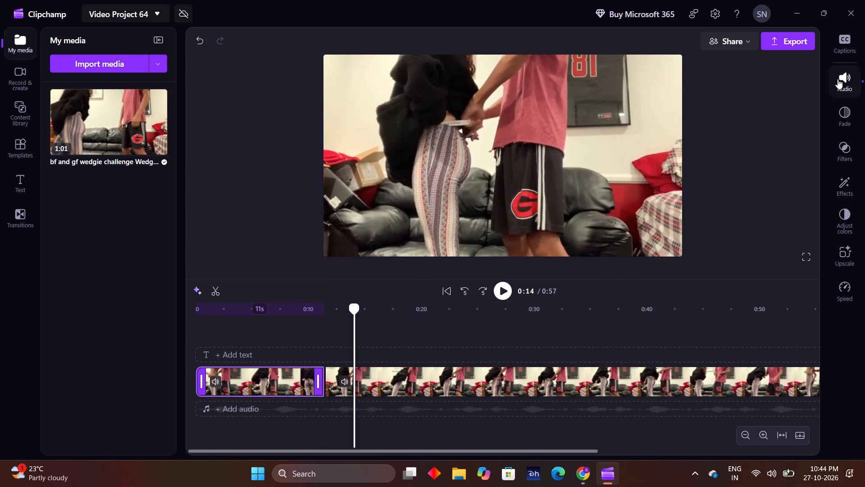
click(838, 79)
click(741, 88)
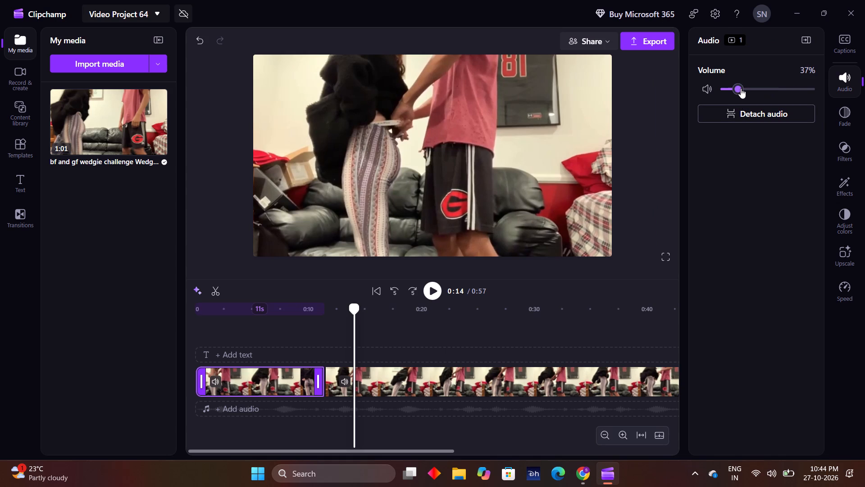
Play the edit from about 4 seconds, move the playhead back to about 29 seconds, just before the seated shot, and split the clip there.
click(250, 335)
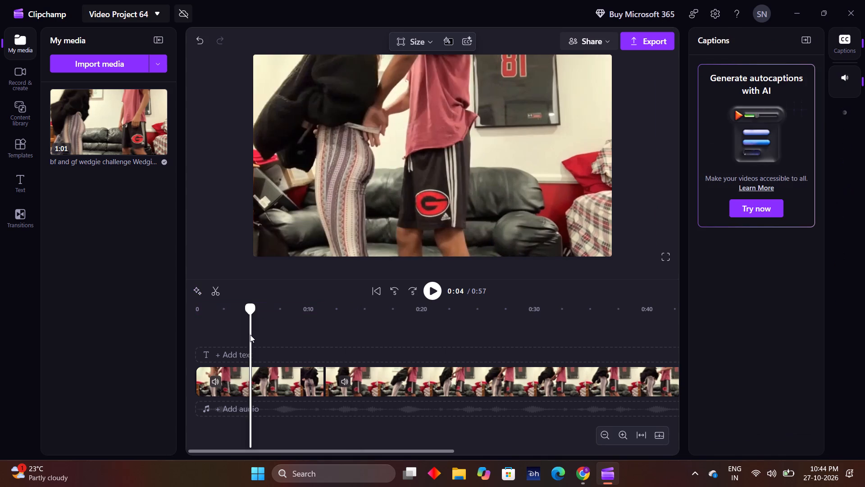
key(space)
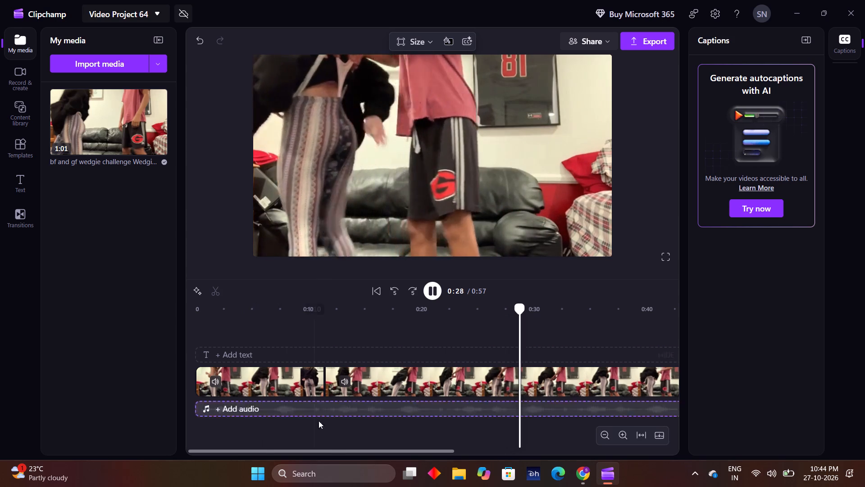
click(428, 286)
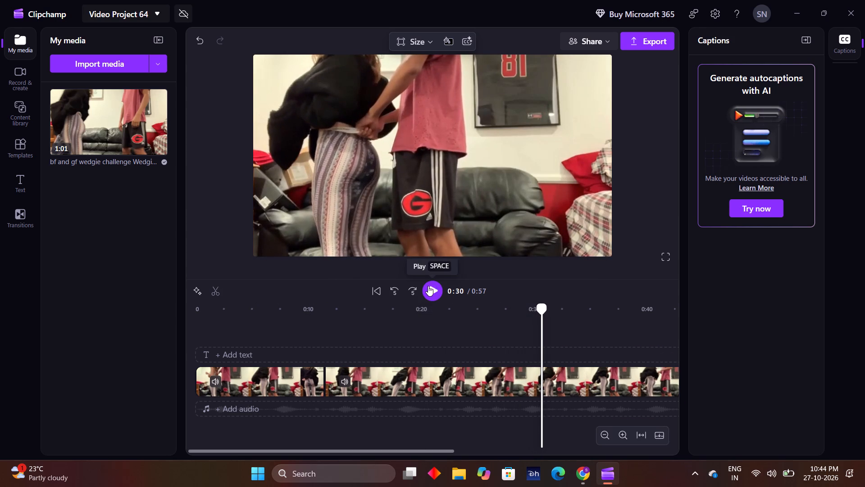
click(524, 311)
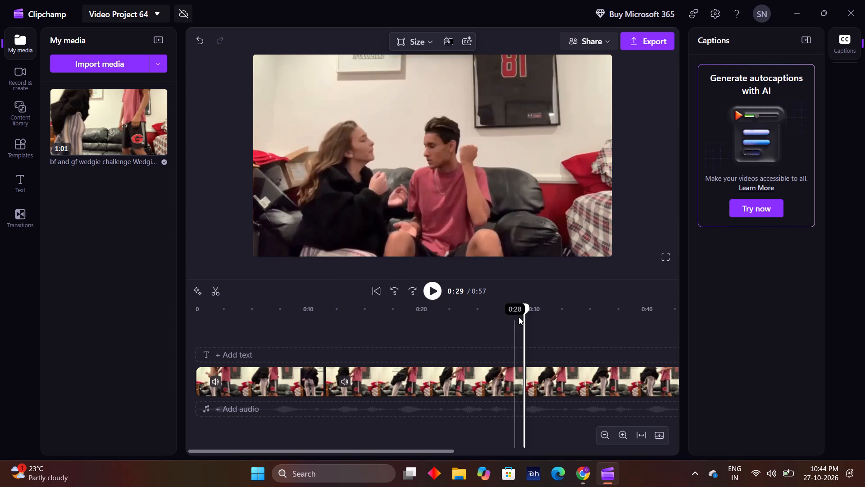
click(517, 322)
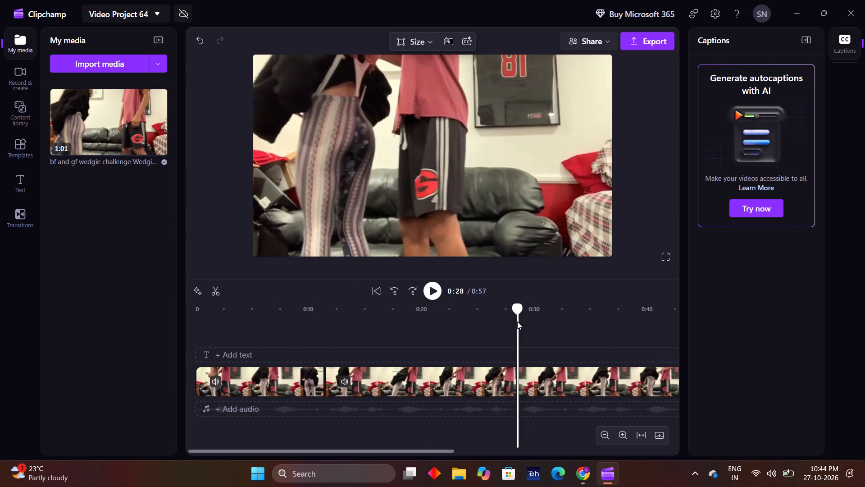
double_click(438, 291)
click(438, 291)
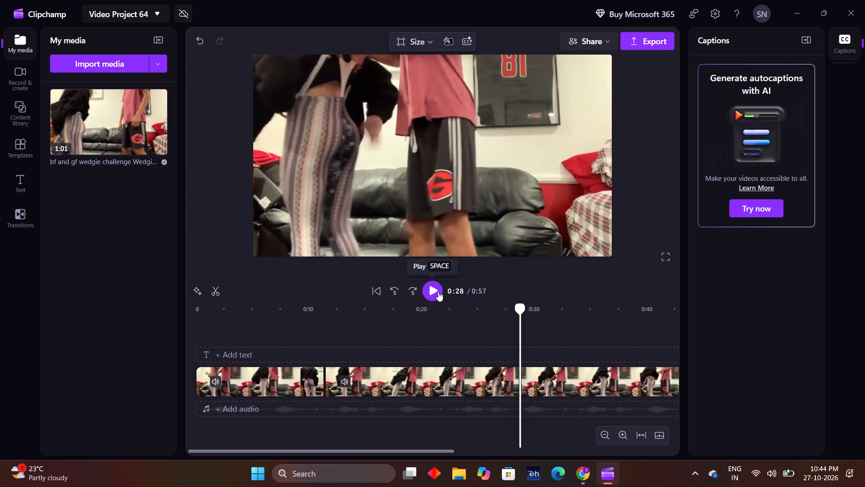
click(438, 291)
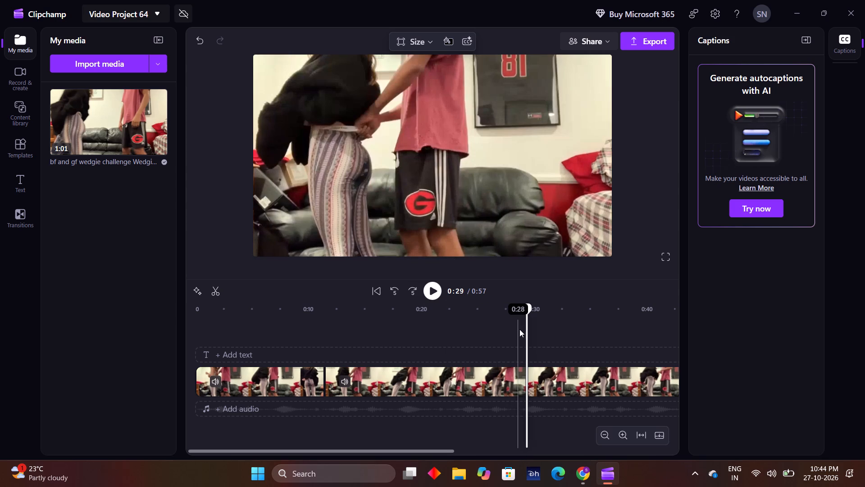
click(522, 331)
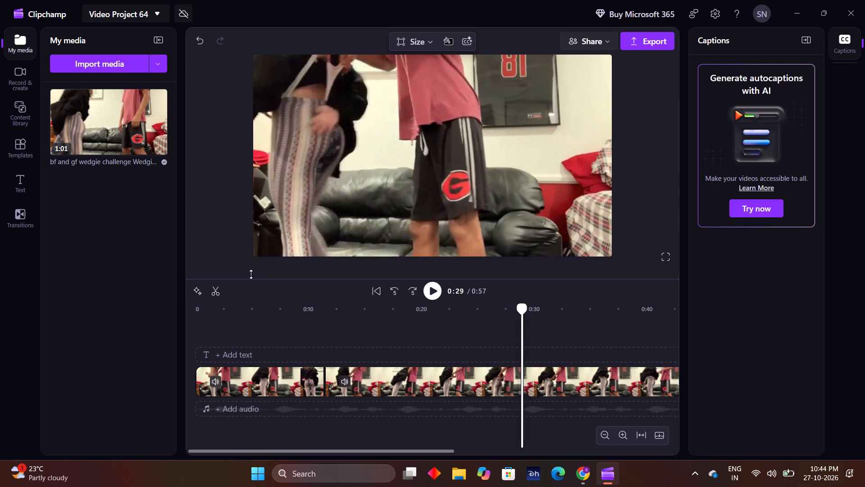
click(218, 294)
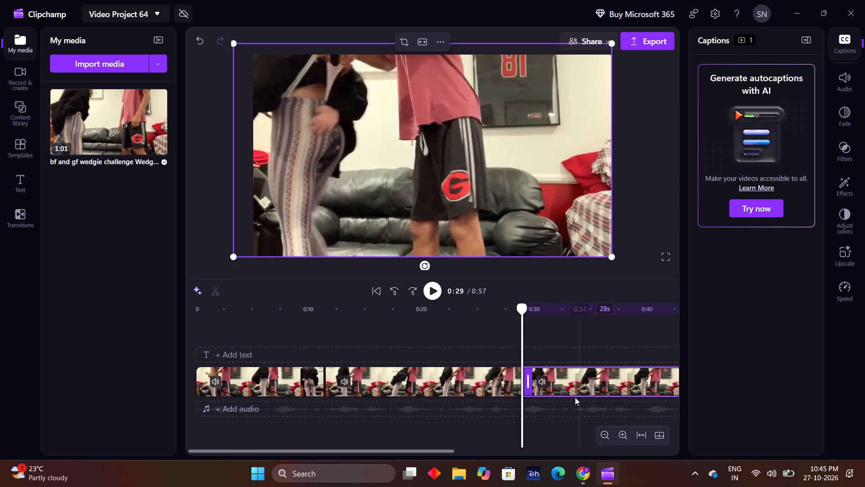
click(528, 385)
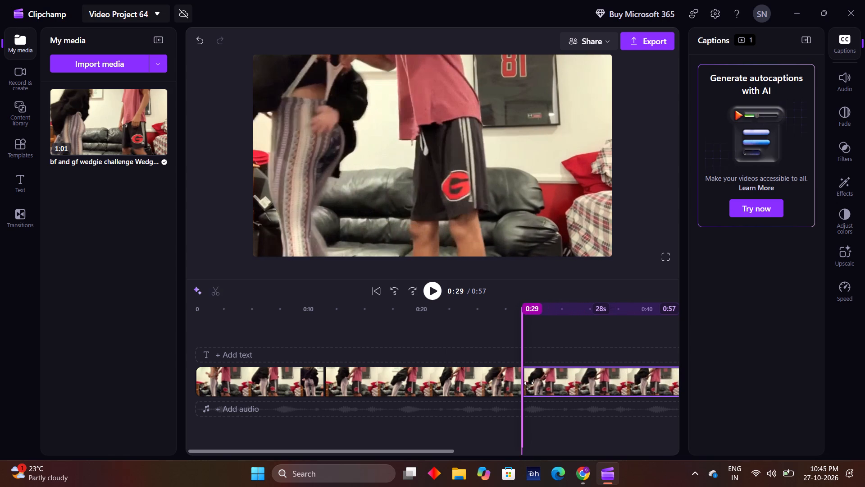
Step the playhead through the third segment and split it at about 34 seconds, just before the seated shot.
click(542, 340)
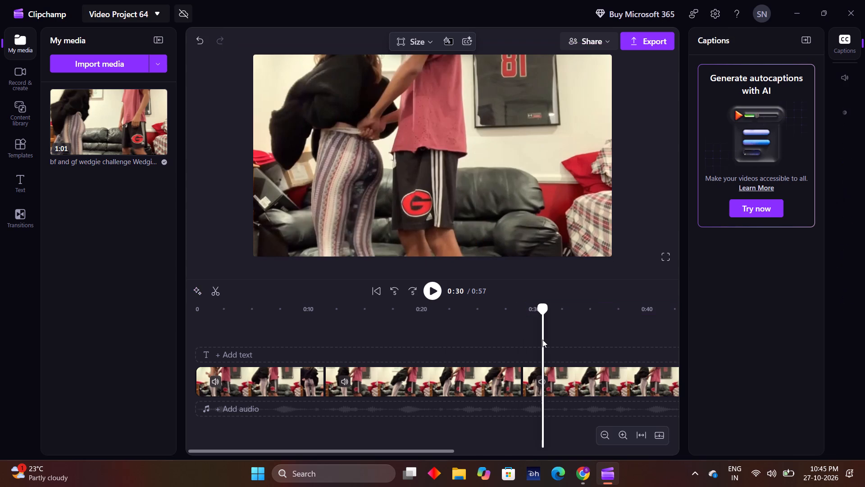
click(549, 340)
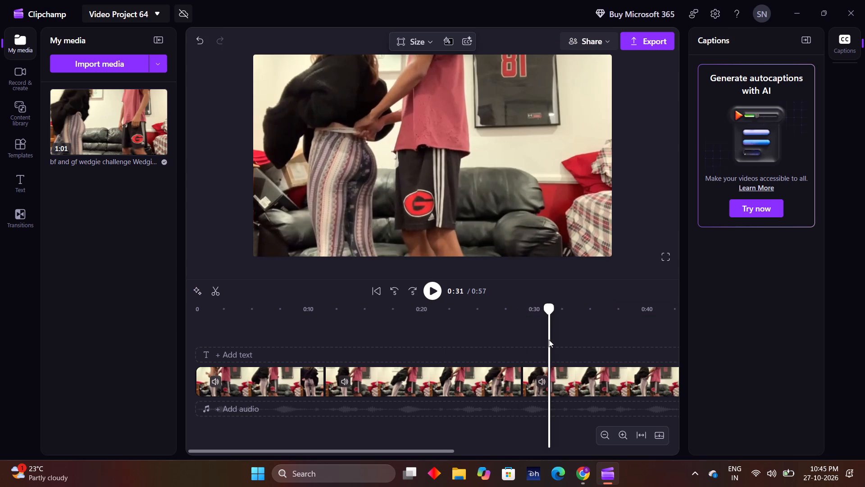
click(554, 340)
click(558, 340)
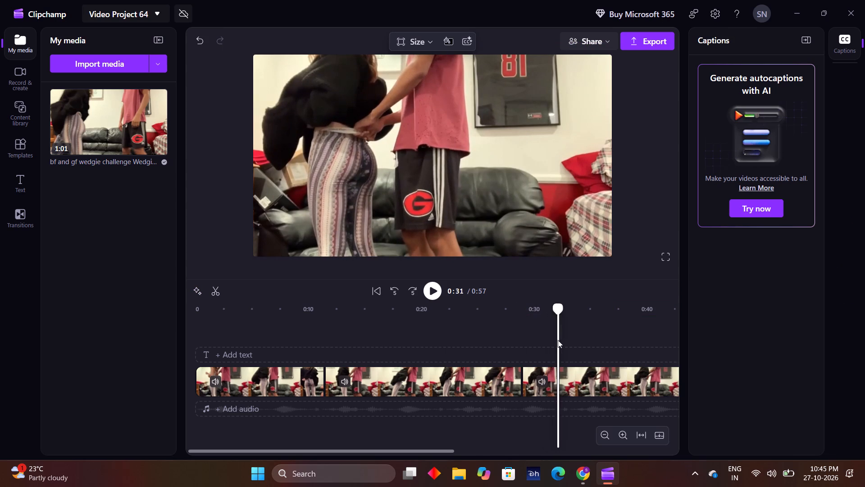
click(560, 341)
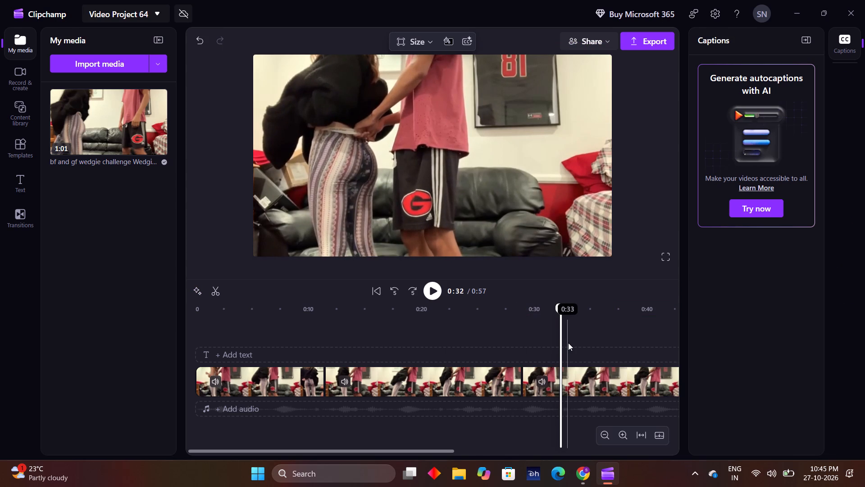
click(567, 343)
click(569, 342)
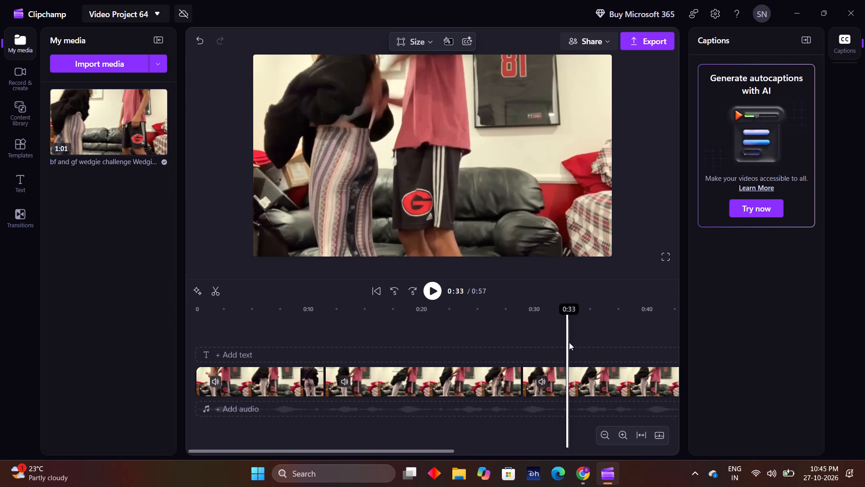
click(572, 343)
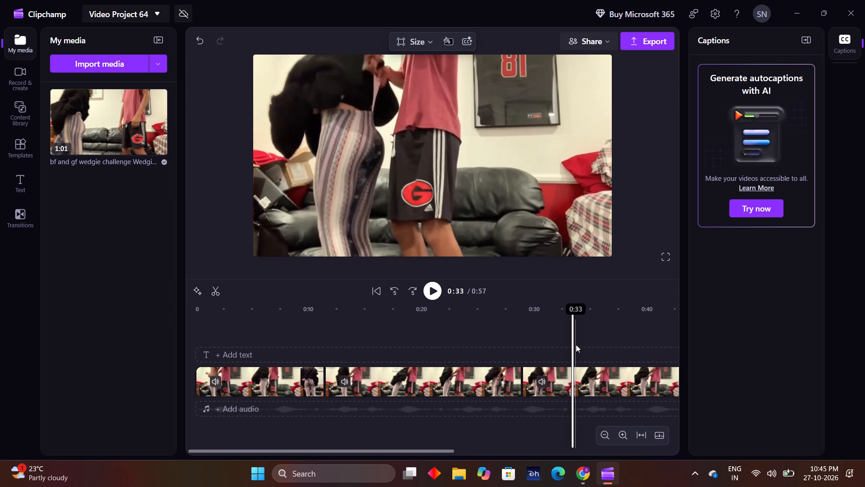
click(576, 345)
click(578, 346)
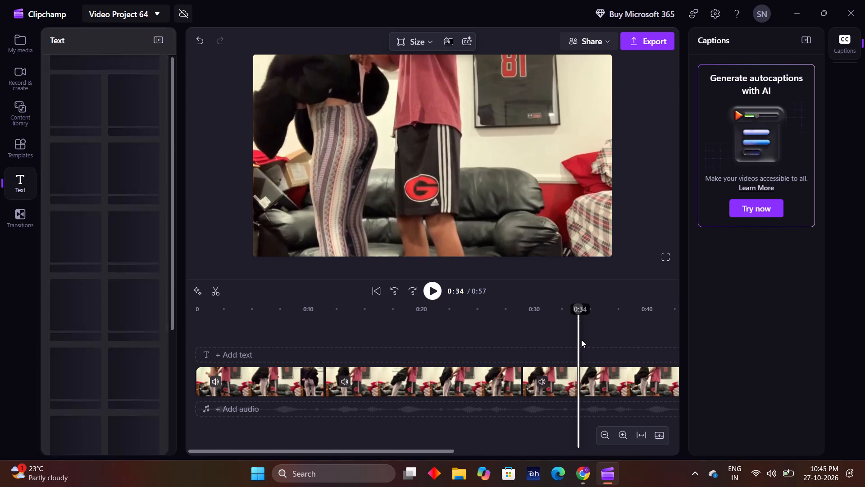
click(582, 340)
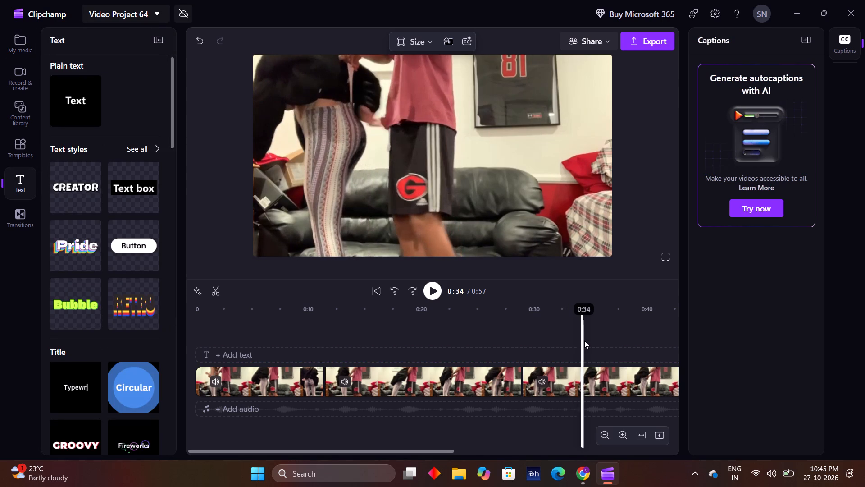
click(585, 340)
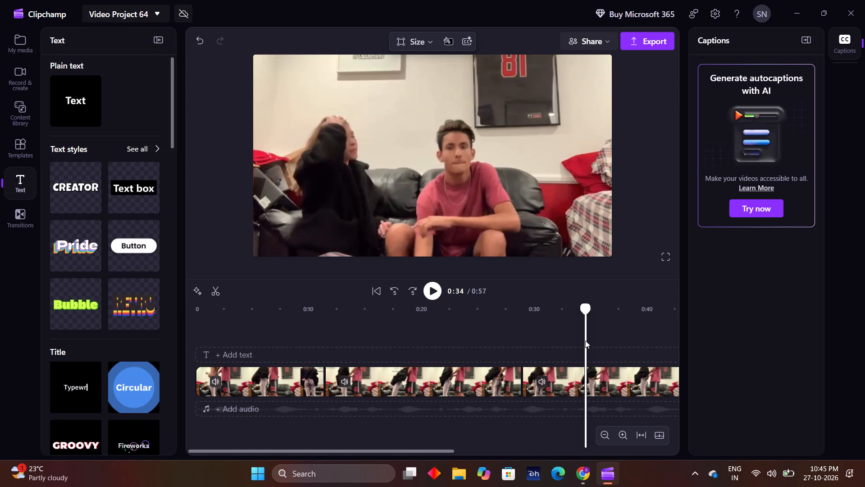
click(583, 341)
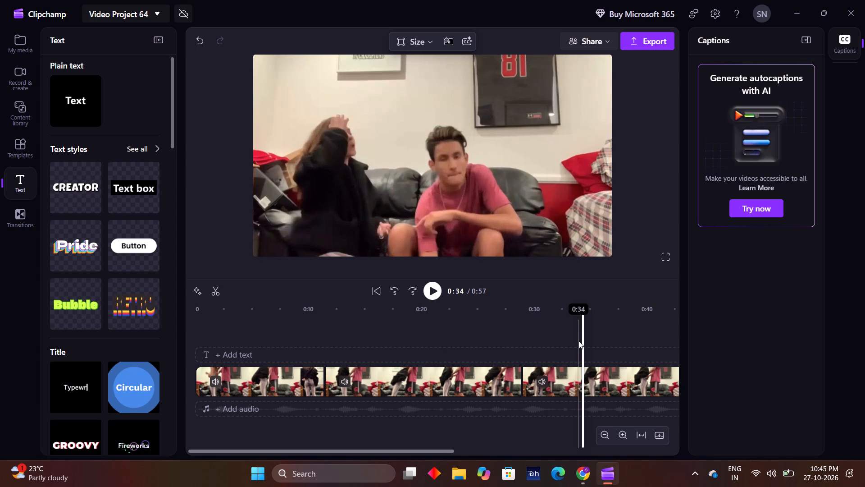
click(578, 341)
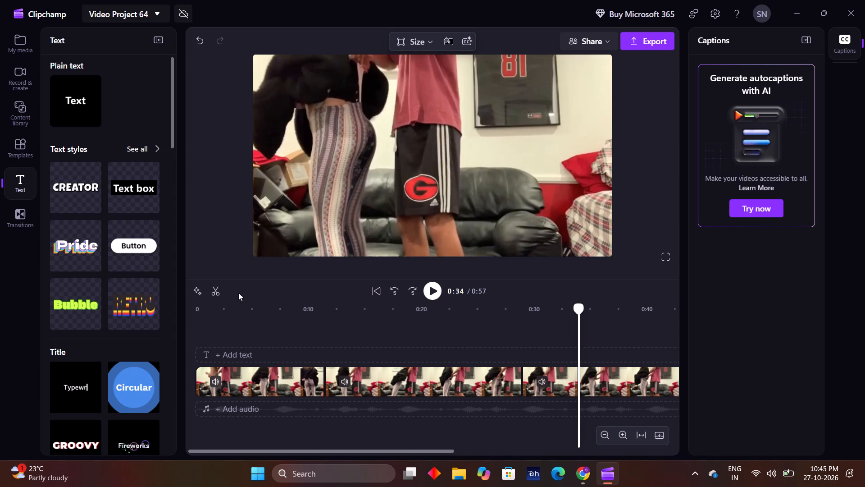
click(220, 295)
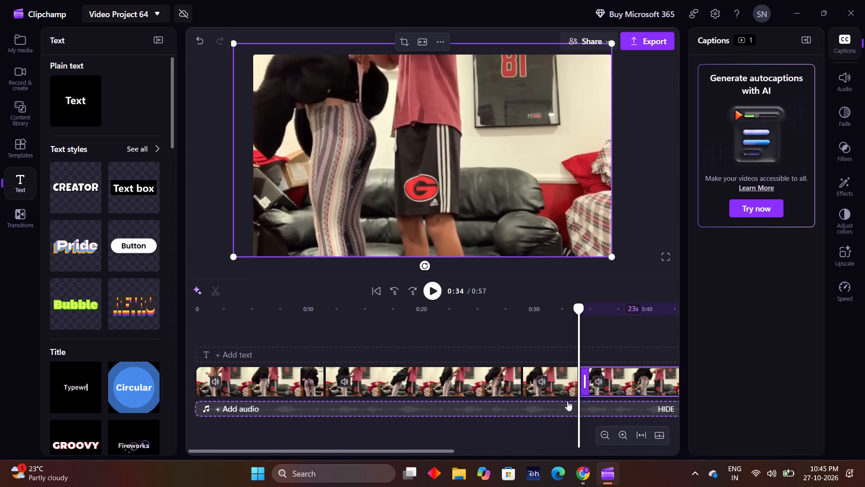
Trim about 1 second from the start of the fourth segment and delete the gap before it.
drag(584, 391, 593, 391)
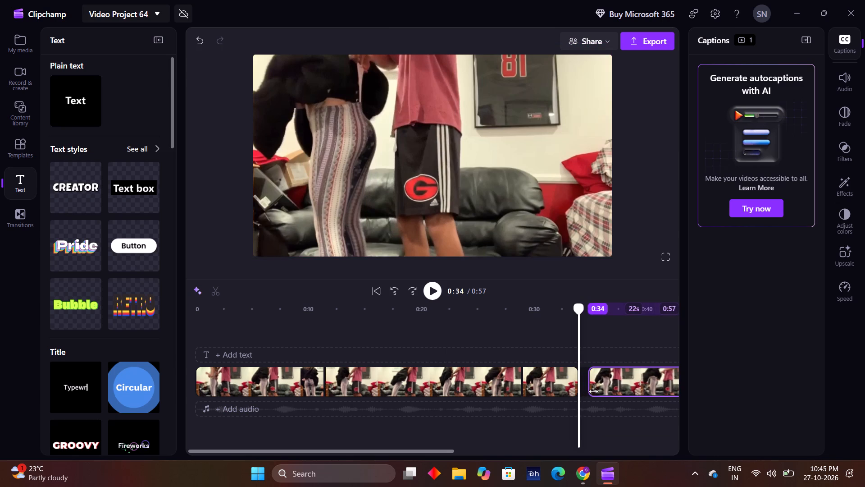
drag(593, 391, 592, 391)
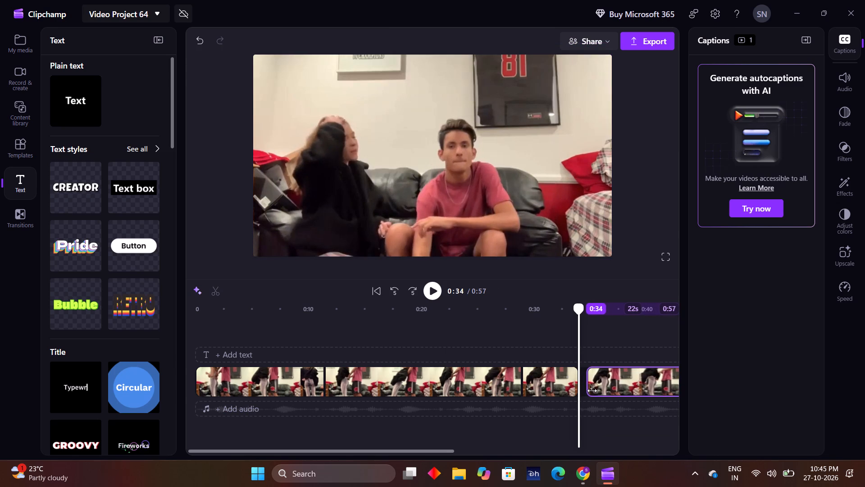
drag(592, 391, 593, 390)
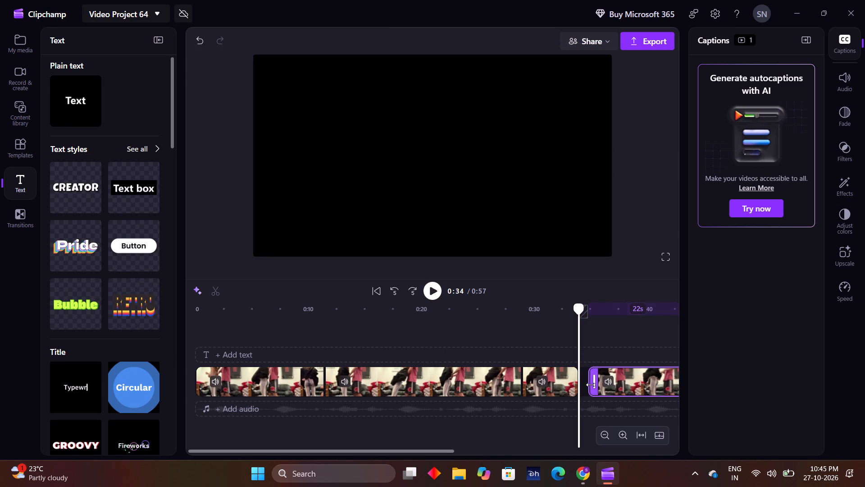
click(584, 381)
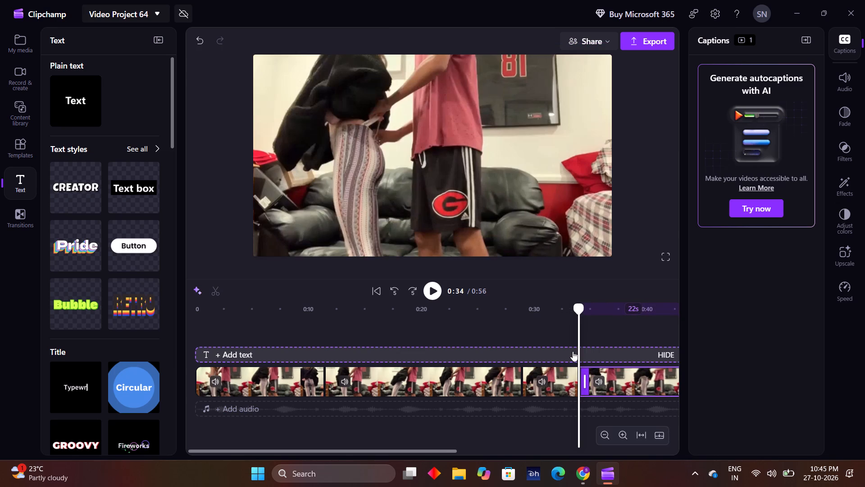
Play the edit from about 33 seconds and split the fourth segment at about 37 seconds, just before the seated shot.
click(570, 339)
key(space)
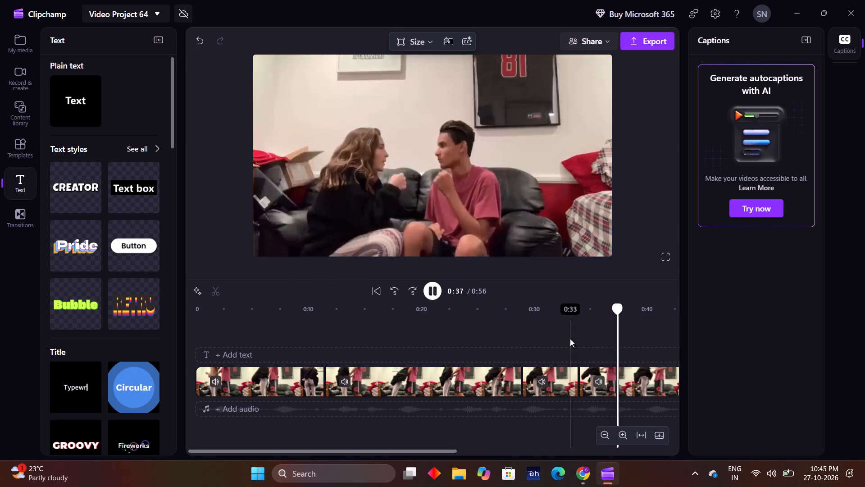
key(space)
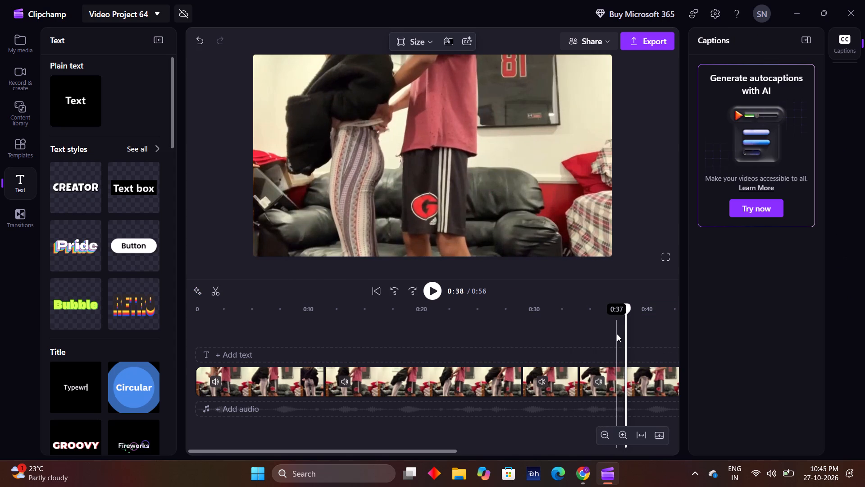
click(617, 334)
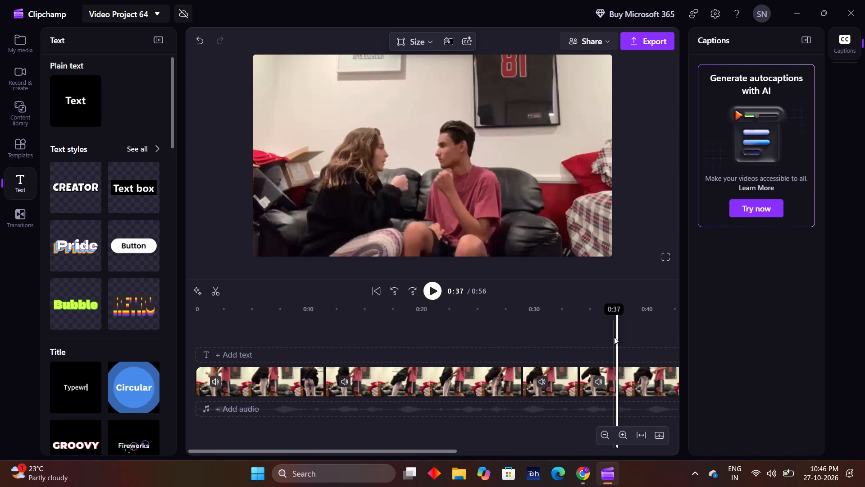
click(614, 337)
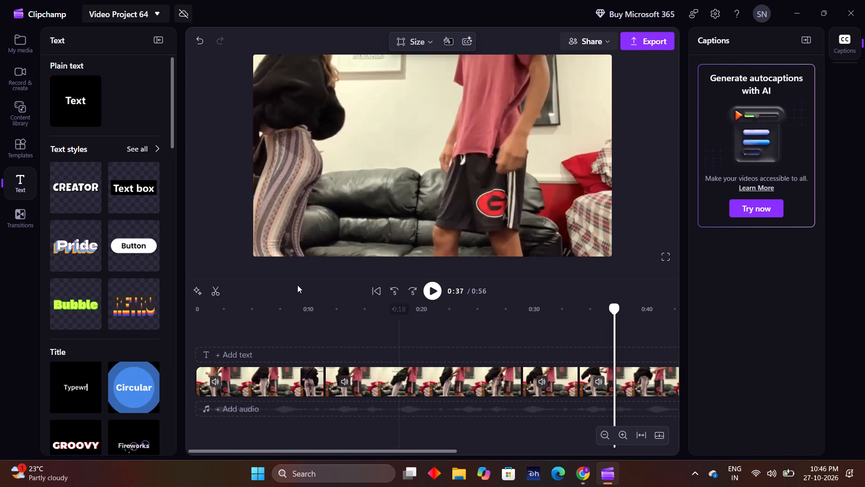
click(427, 286)
click(427, 286)
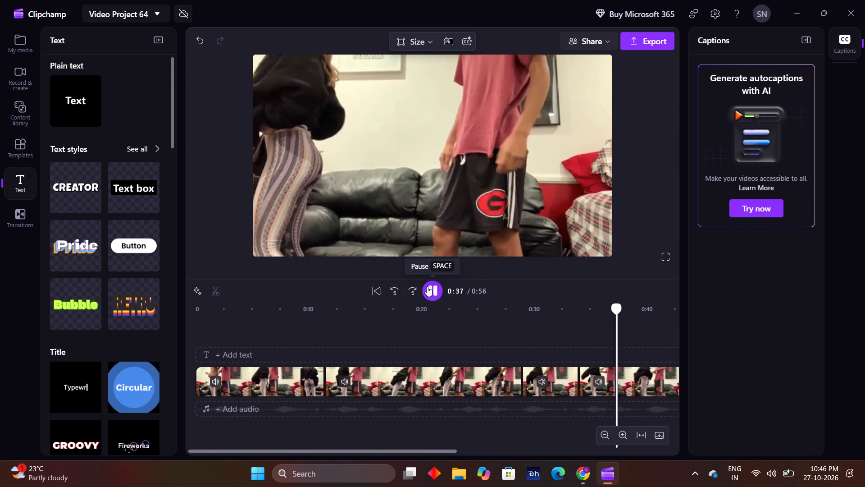
click(613, 338)
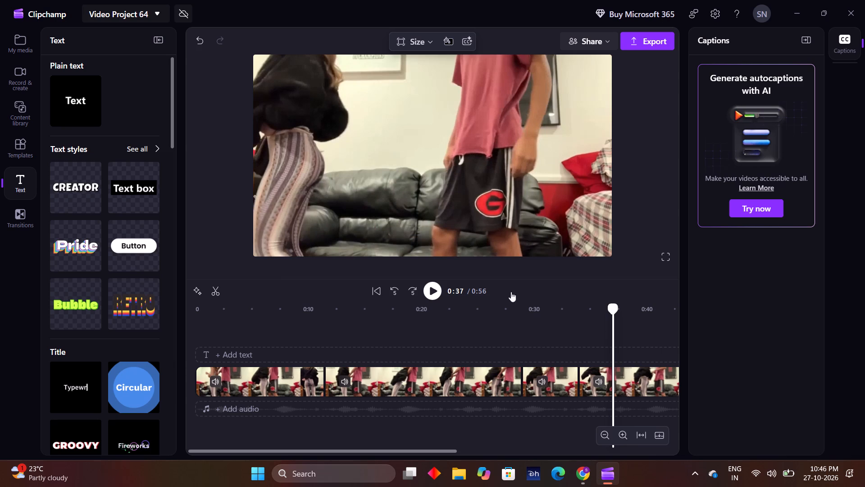
click(210, 290)
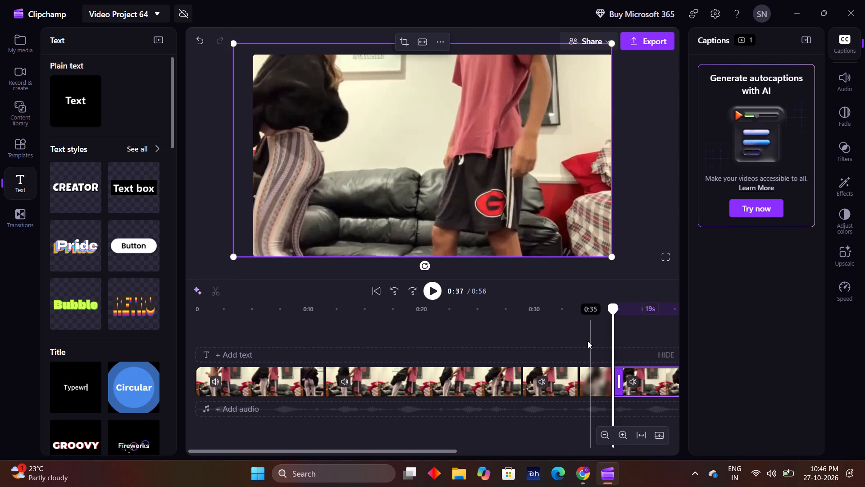
Trim about half a second from the start of the fifth segment to remove the seated shot and delete the gap before it.
drag(618, 381, 623, 381)
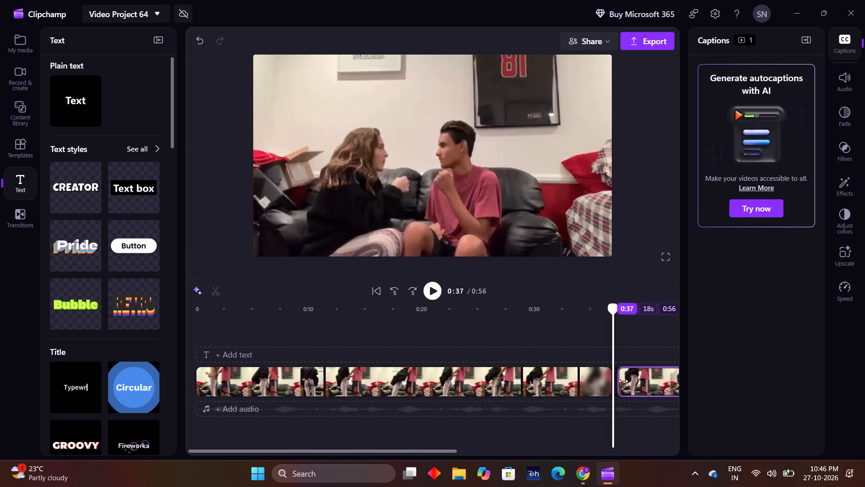
drag(623, 381, 624, 379)
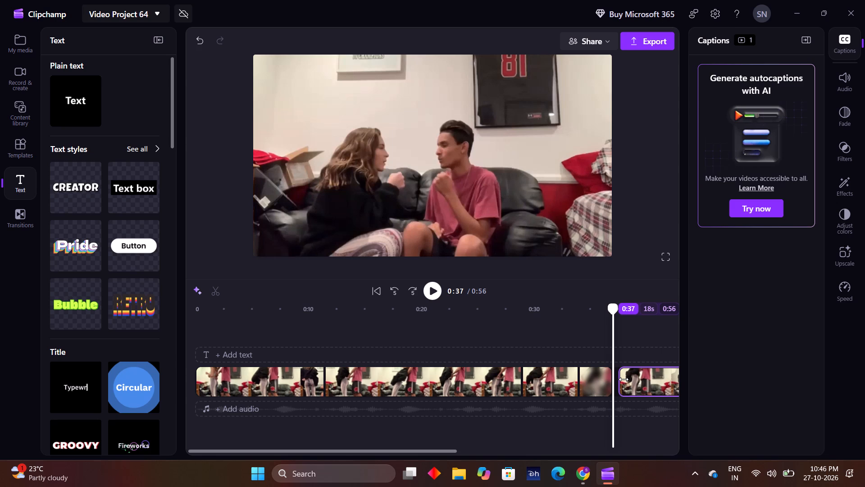
drag(624, 379, 624, 379)
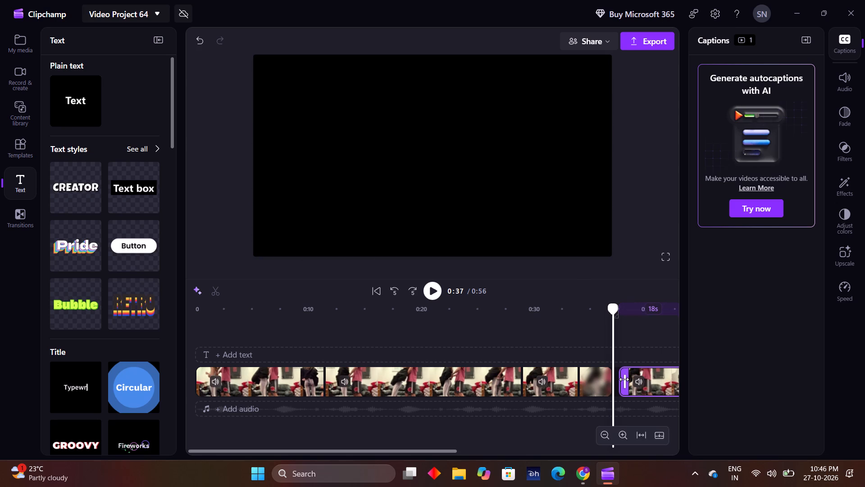
click(616, 384)
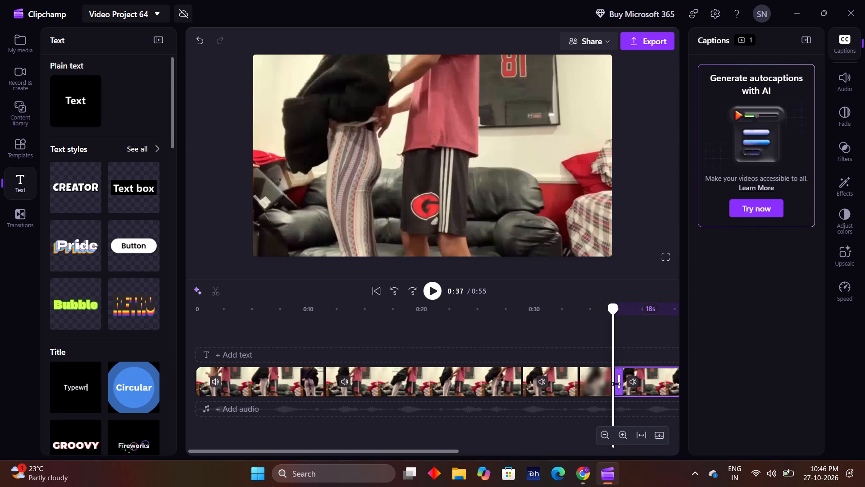
Play the edit from about 36 seconds through to its end to check for remaining seated shots.
click(604, 340)
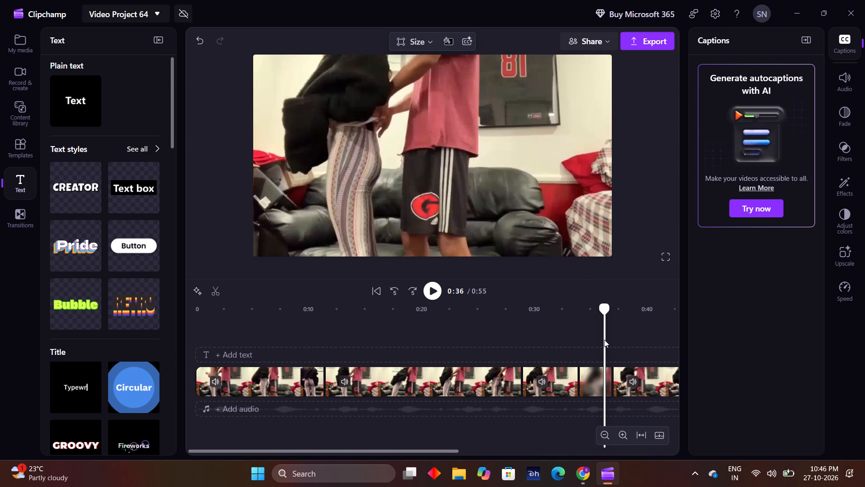
key(space)
drag(452, 447, 493, 450)
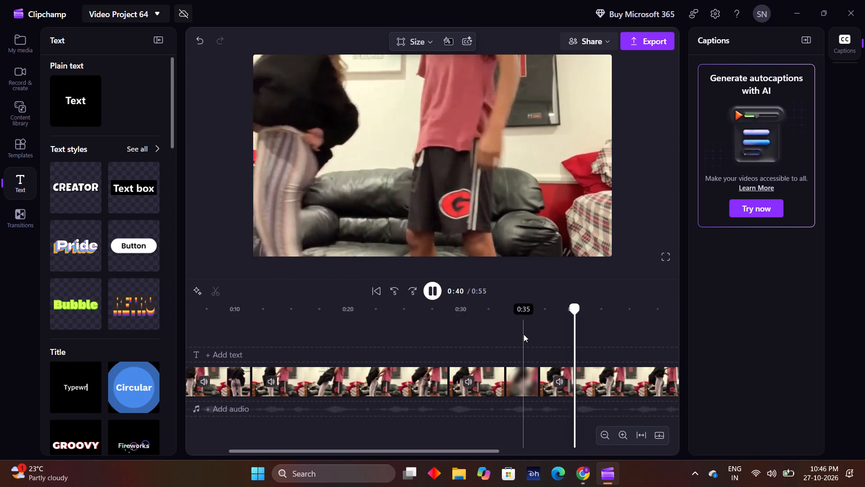
click(524, 334)
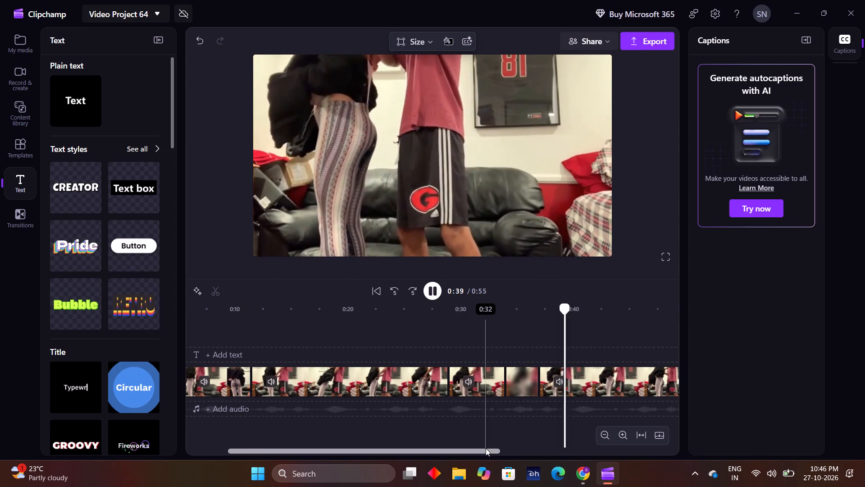
drag(485, 448, 587, 455)
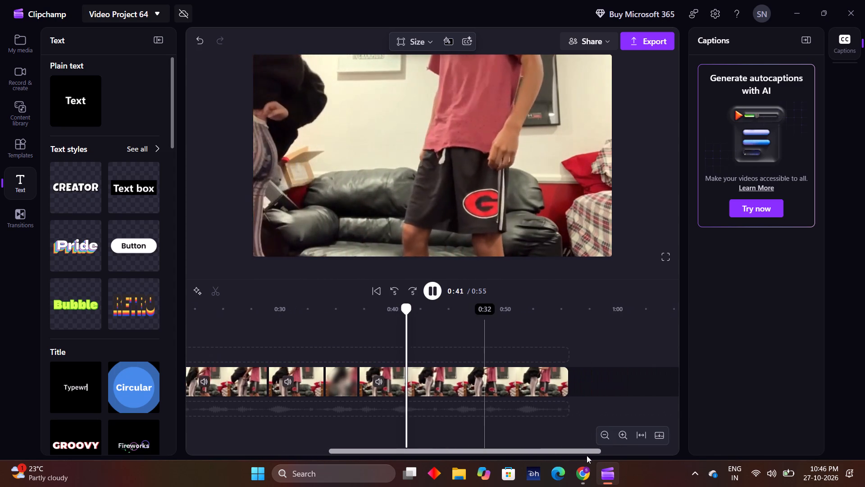
drag(587, 455, 594, 456)
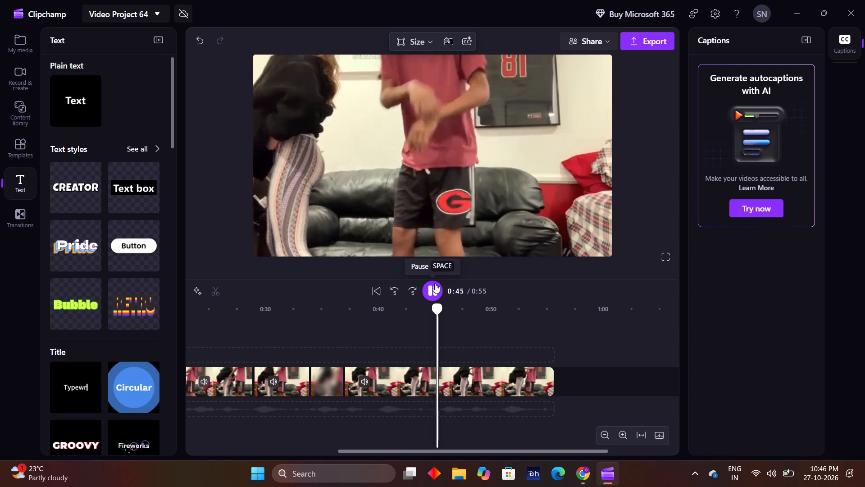
click(435, 283)
click(435, 283)
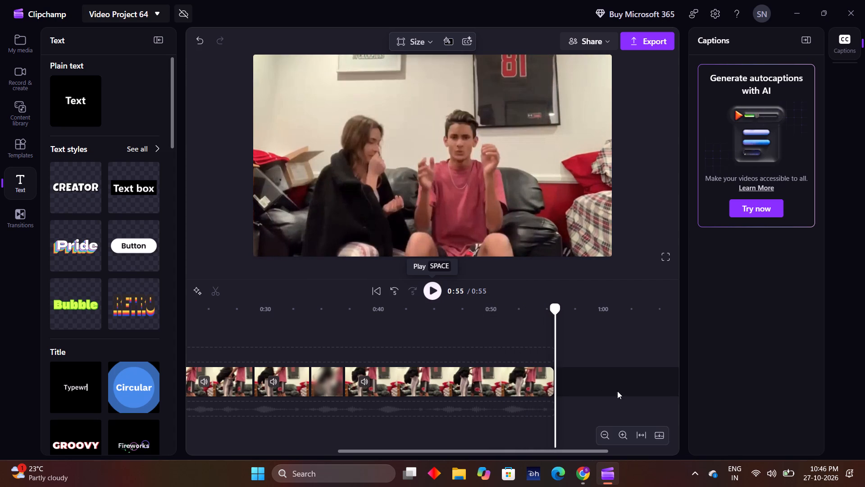
Trim about half a second from the end of the last segment to remove the closing seated shot.
drag(548, 385, 544, 385)
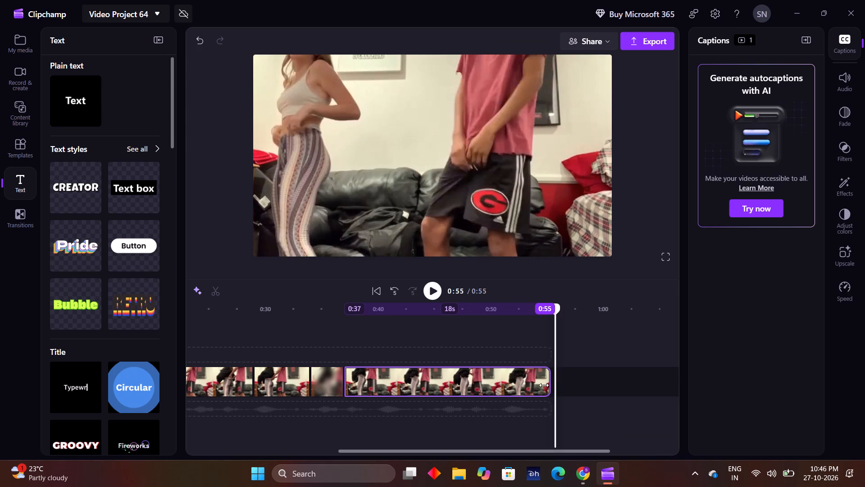
drag(544, 385, 543, 385)
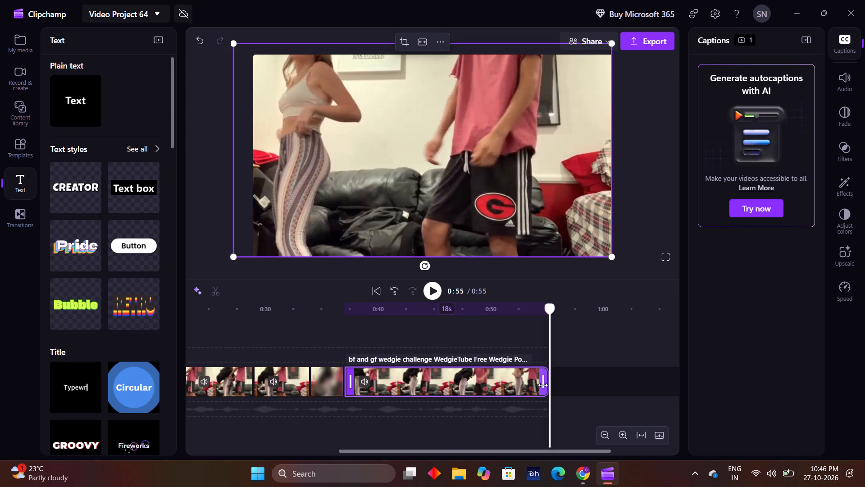
Play the edit from about 48 seconds and split the fifth segment at about 51 seconds, just before the seated shot.
click(473, 343)
key(space)
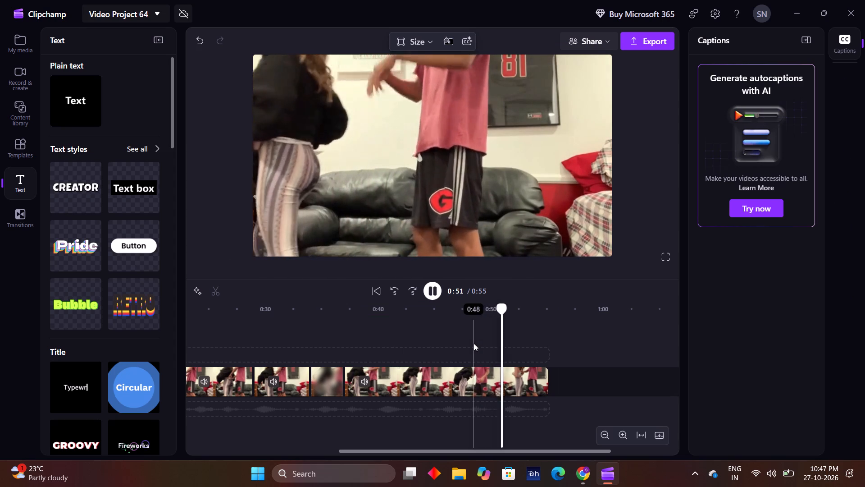
key(space)
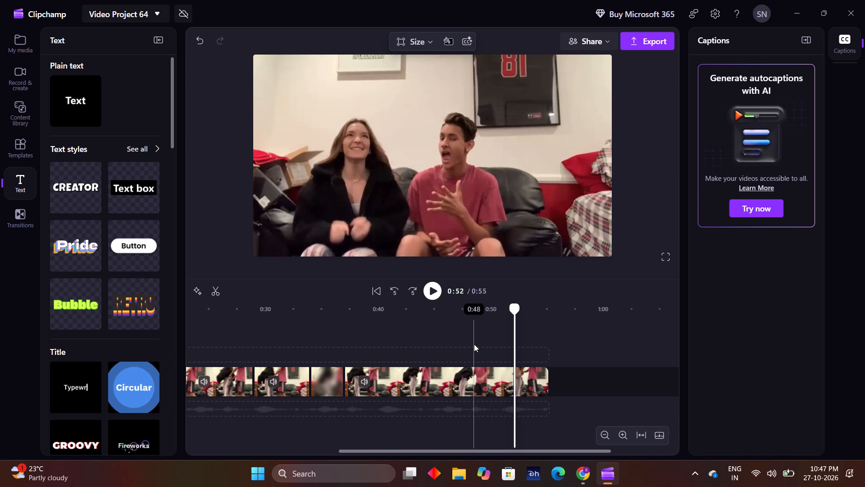
click(510, 337)
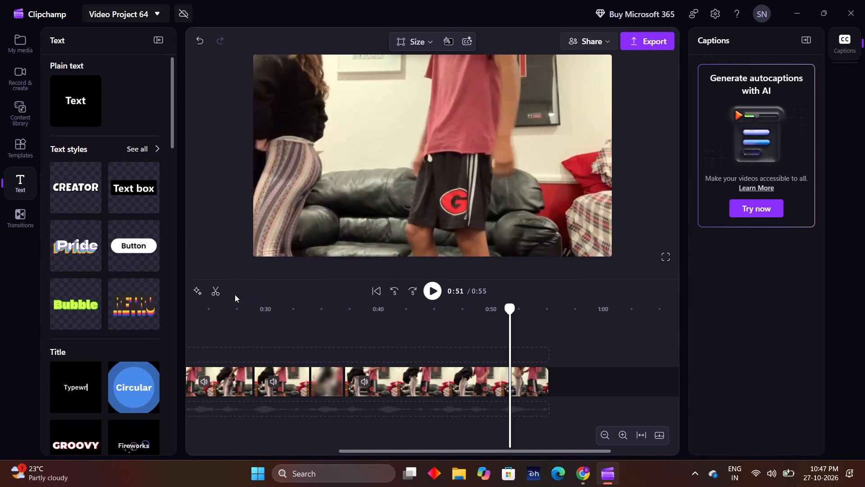
click(217, 294)
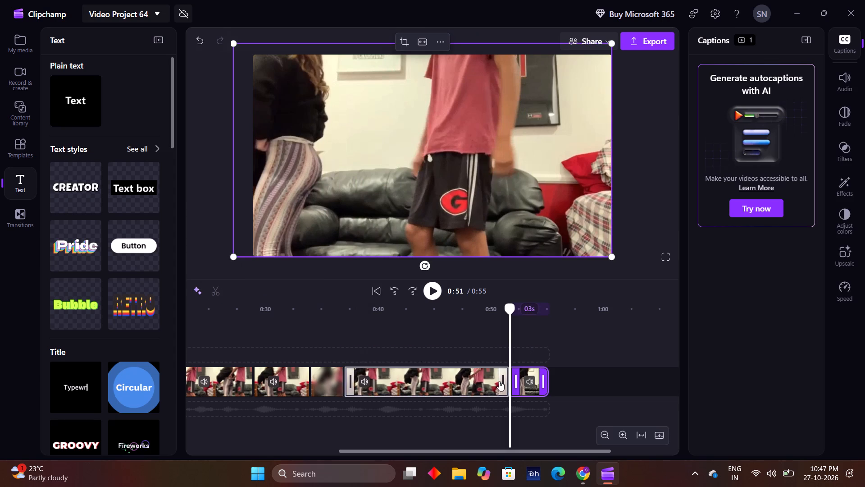
Trim about half a second from the start of the sixth segment to remove the seated shot and delete the gap before it.
drag(514, 384, 519, 385)
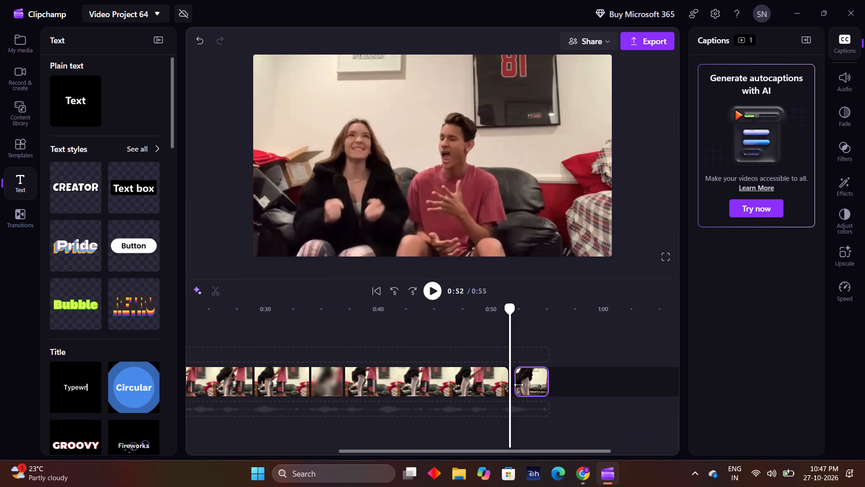
drag(519, 385, 521, 385)
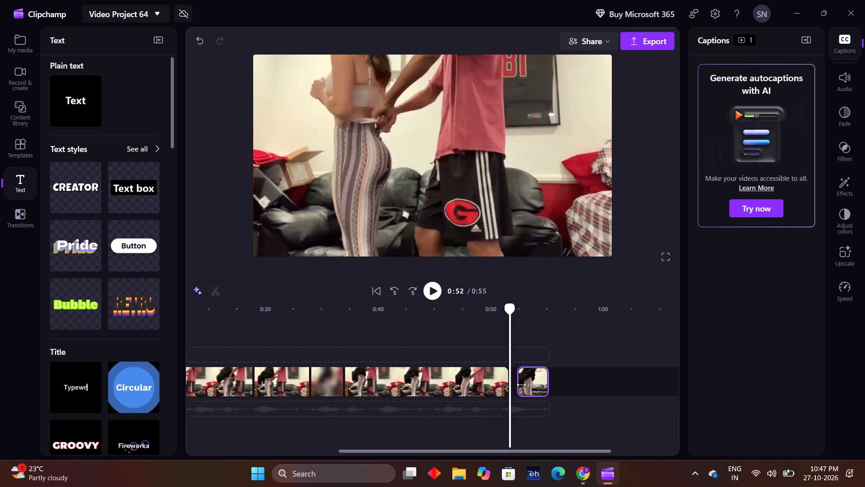
drag(521, 385, 521, 385)
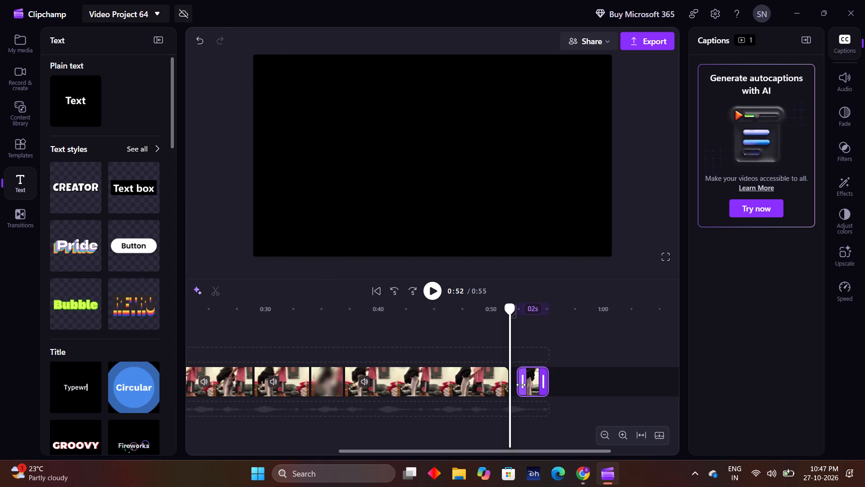
click(513, 384)
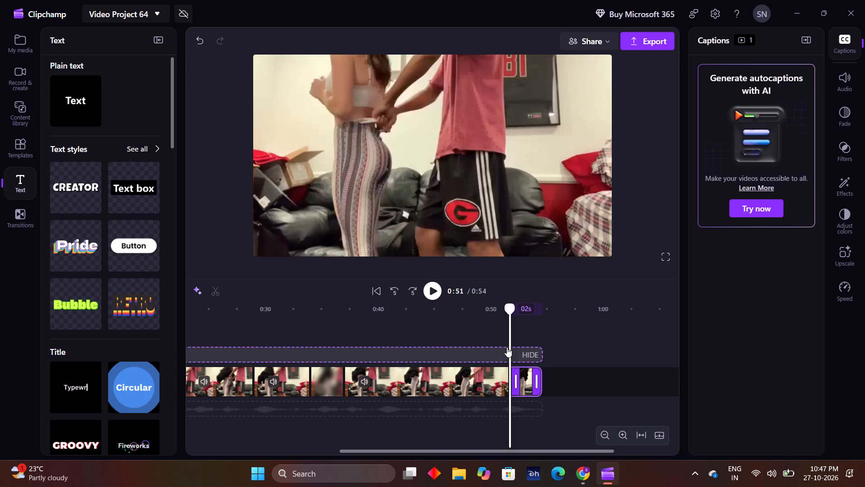
Preview the last join at about 51 seconds, return the playhead to the start and play the edit from the beginning.
click(506, 345)
key(space)
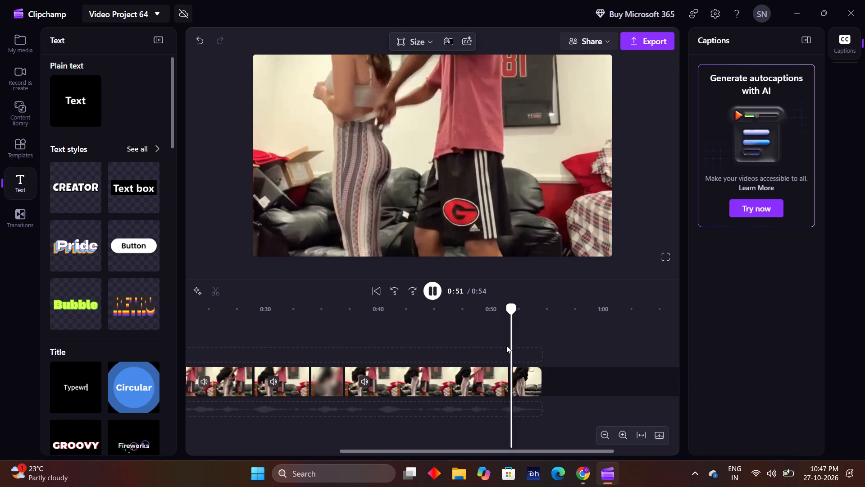
key(space)
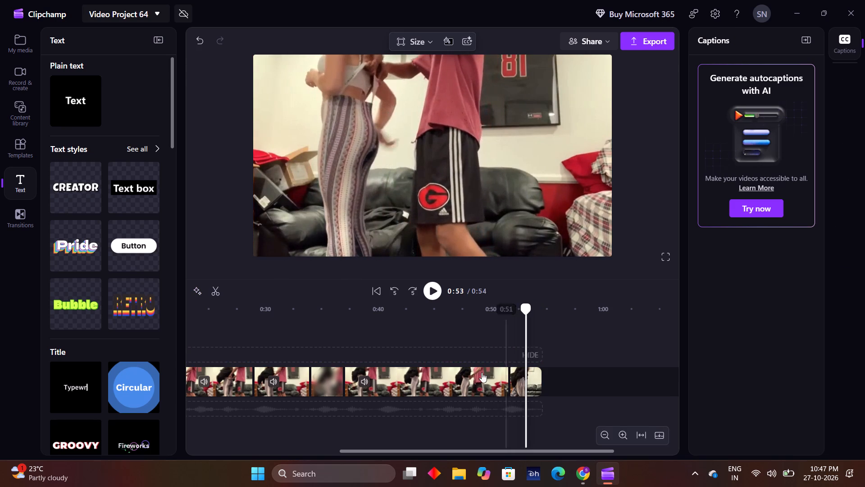
drag(376, 452, 313, 445)
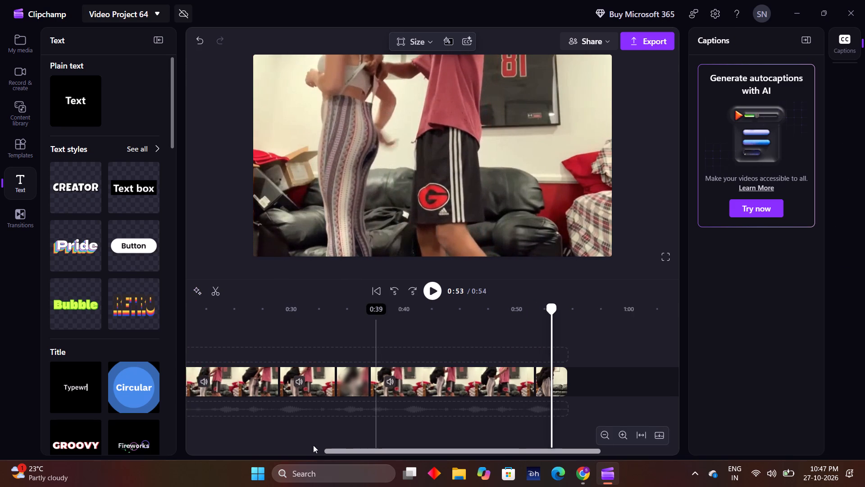
drag(313, 445, 249, 447)
click(249, 447)
drag(249, 447, 235, 449)
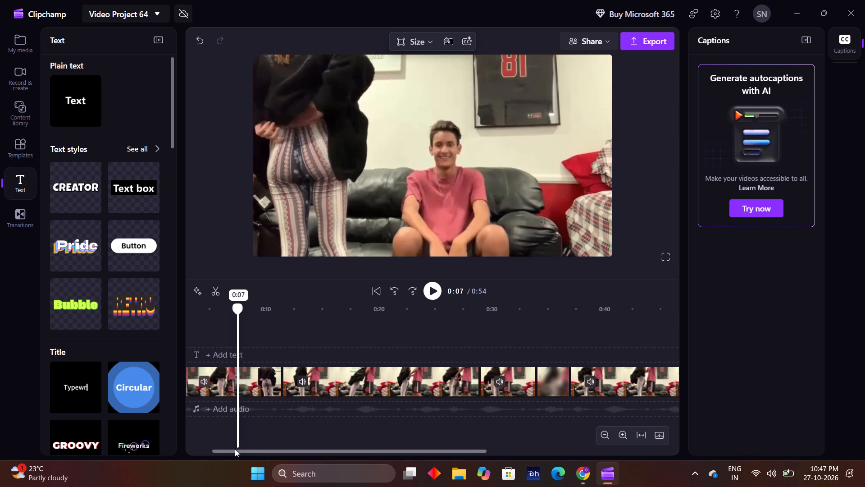
drag(235, 449, 232, 449)
drag(232, 449, 170, 449)
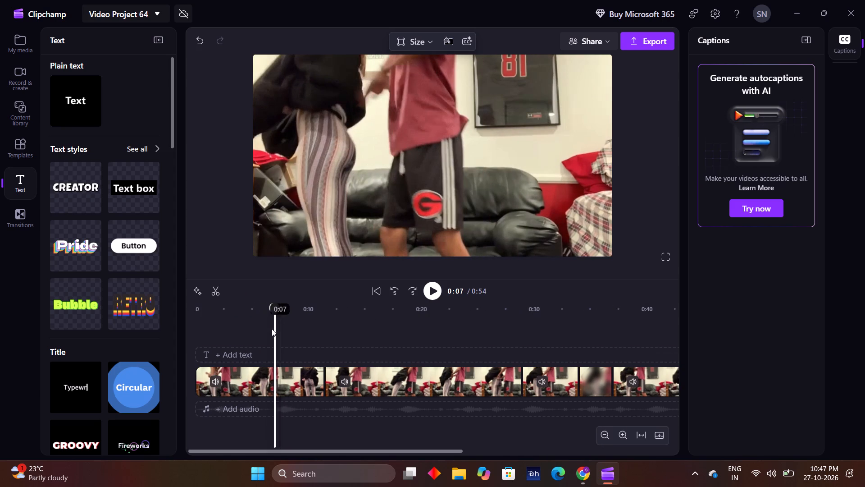
click(269, 329)
key(Left)
key(Left)
key(Left)
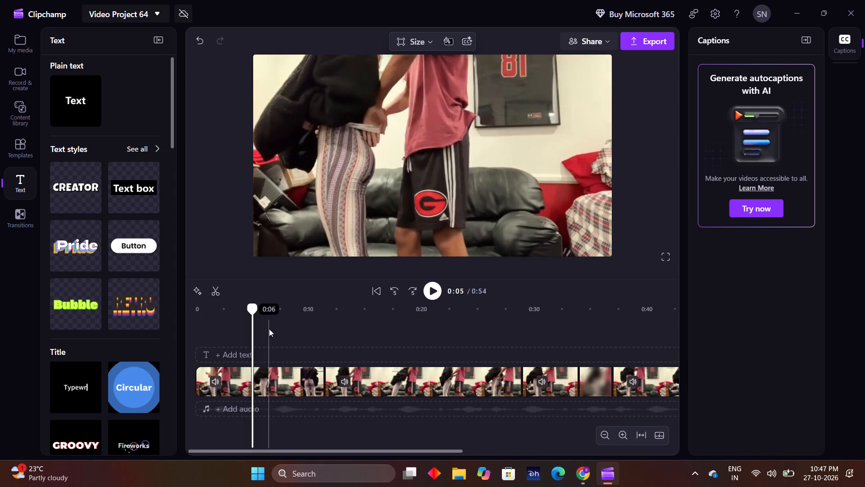
key(Left)
key(Left)
key(Left)
key(Left)
key(Left)
key(Left)
key(Left)
key(Left)
key(Left)
key(Left)
key(Left)
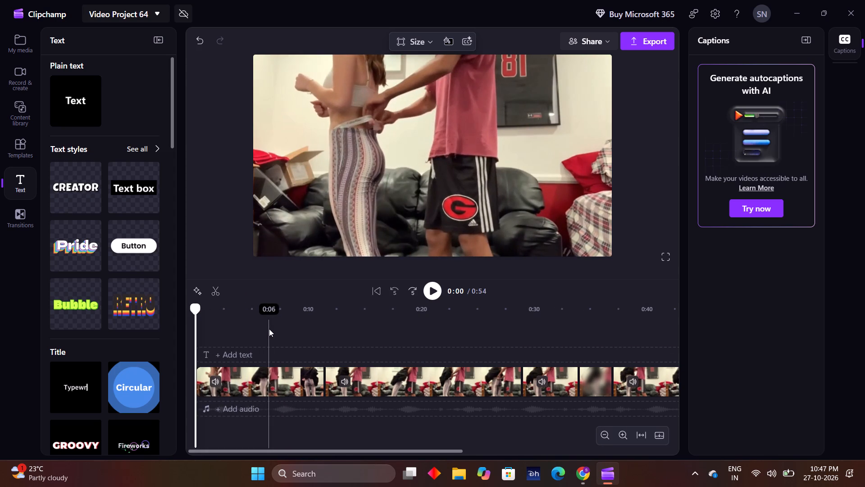
key(Left)
key(space)
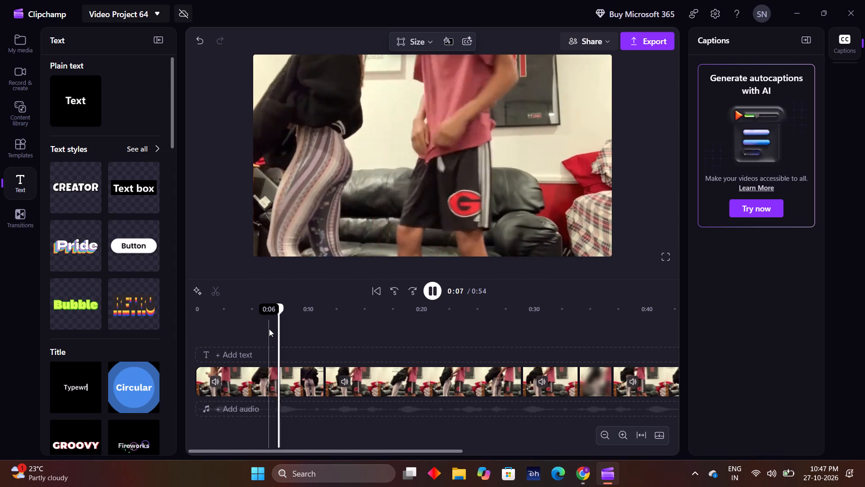
Stop playback and split the first segment at about 7 seconds, just before the seated shot.
key(space)
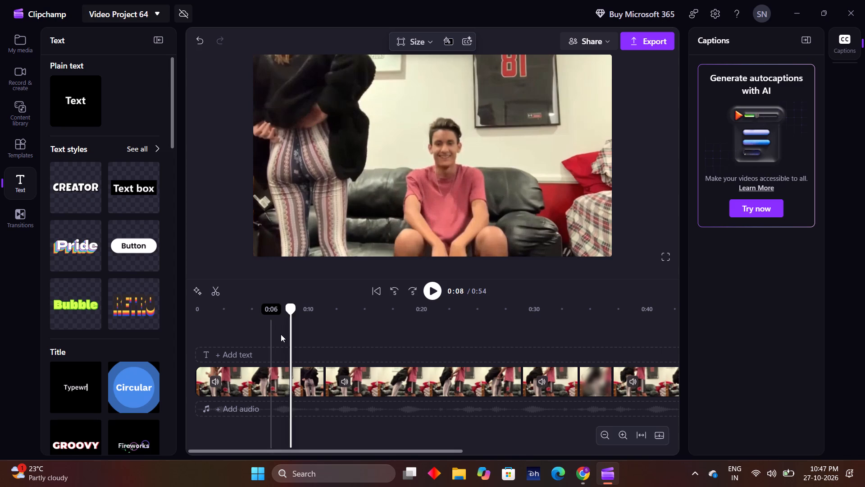
click(289, 335)
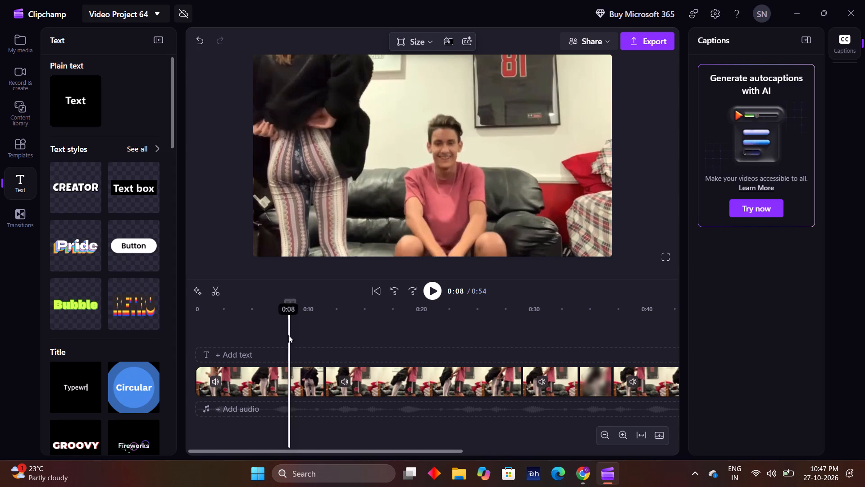
click(287, 335)
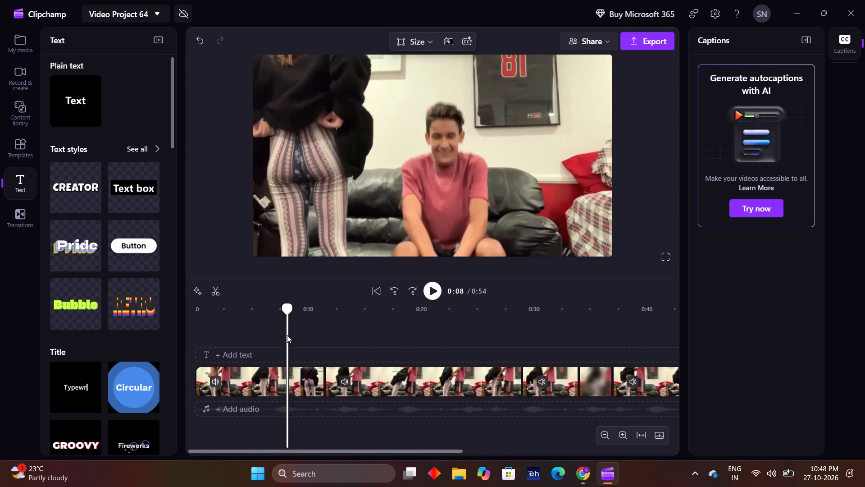
click(284, 335)
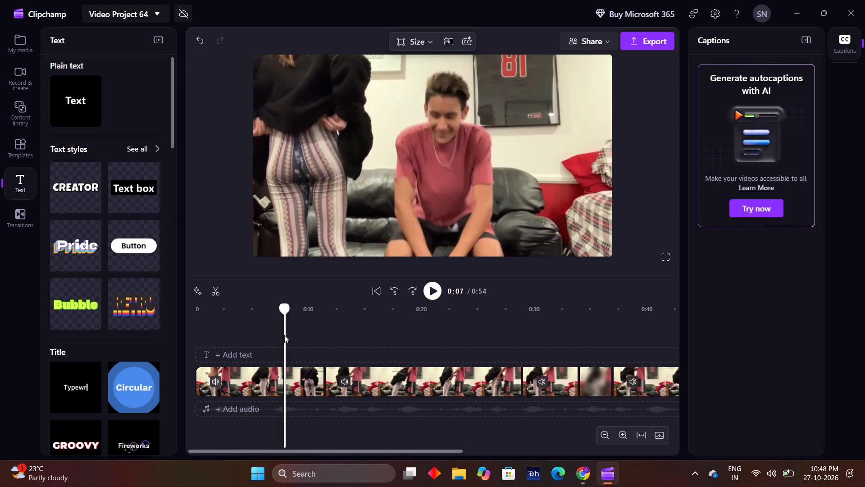
click(281, 336)
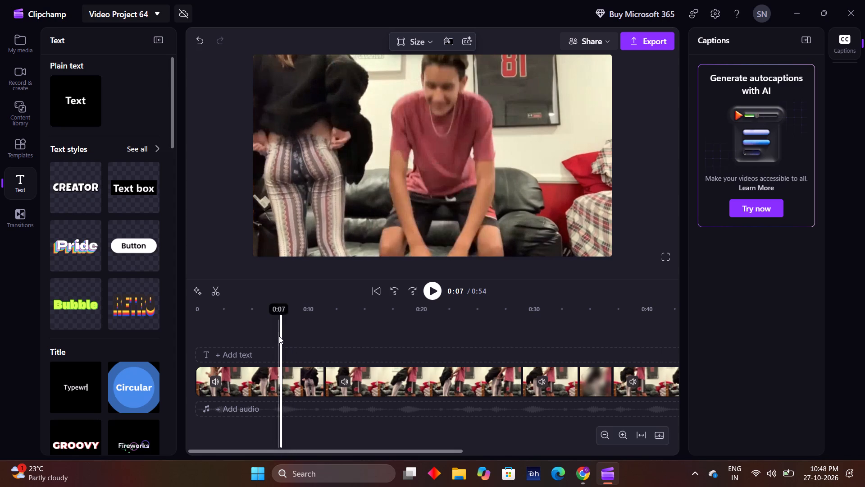
click(278, 336)
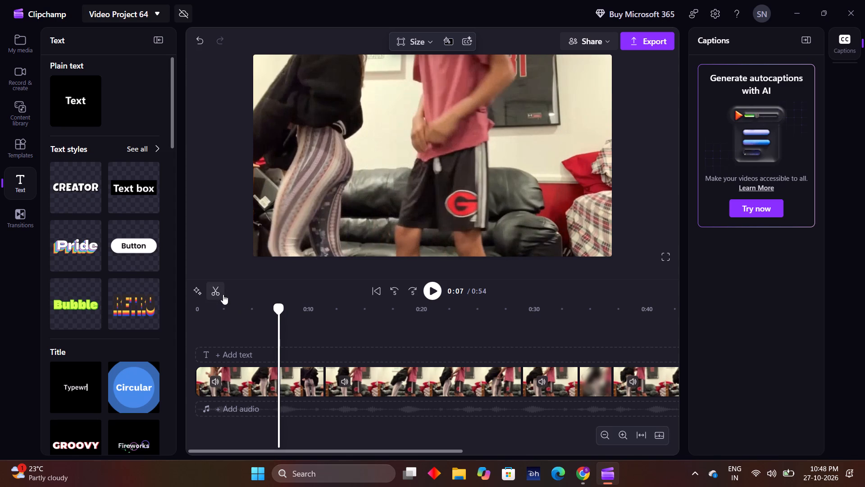
click(223, 294)
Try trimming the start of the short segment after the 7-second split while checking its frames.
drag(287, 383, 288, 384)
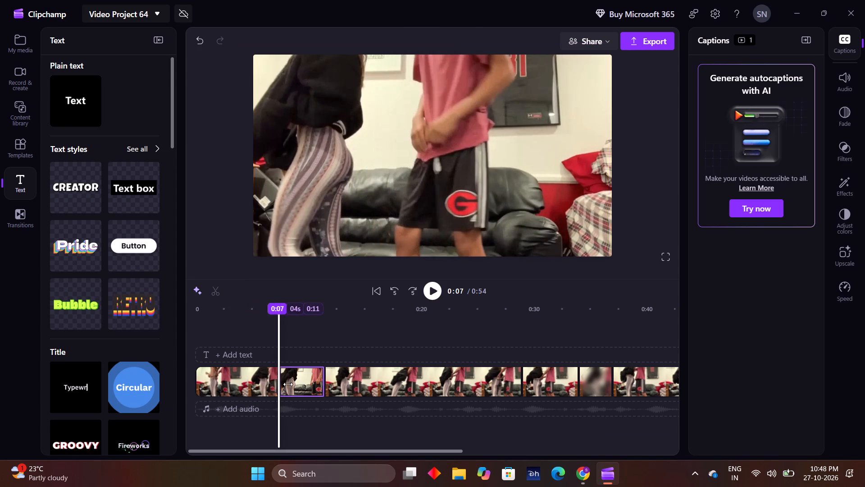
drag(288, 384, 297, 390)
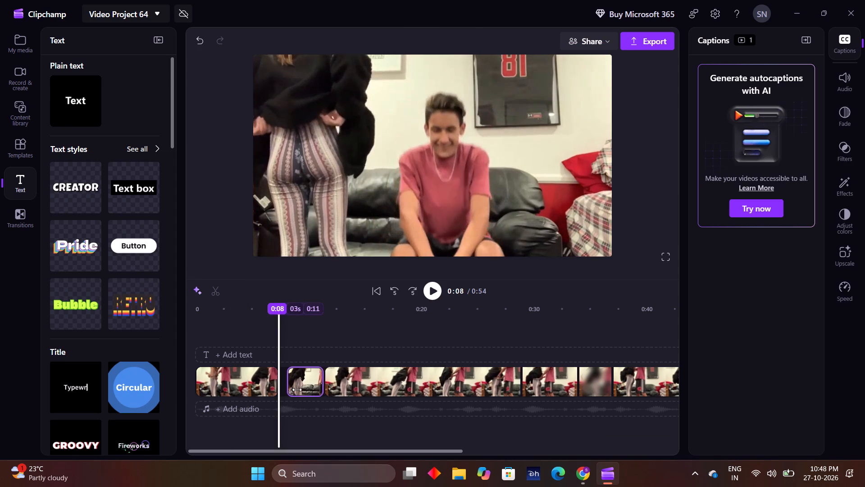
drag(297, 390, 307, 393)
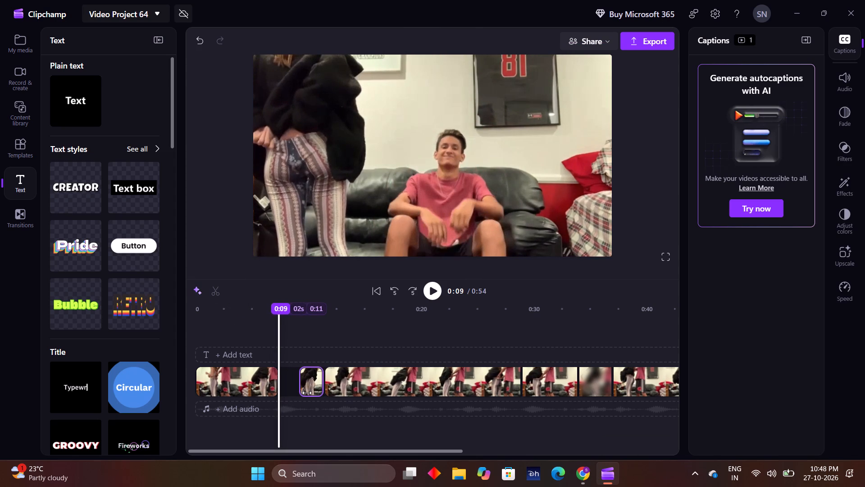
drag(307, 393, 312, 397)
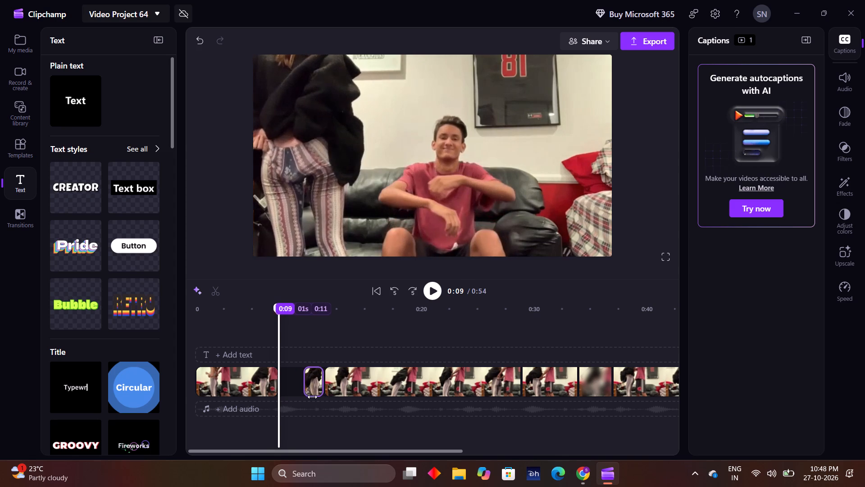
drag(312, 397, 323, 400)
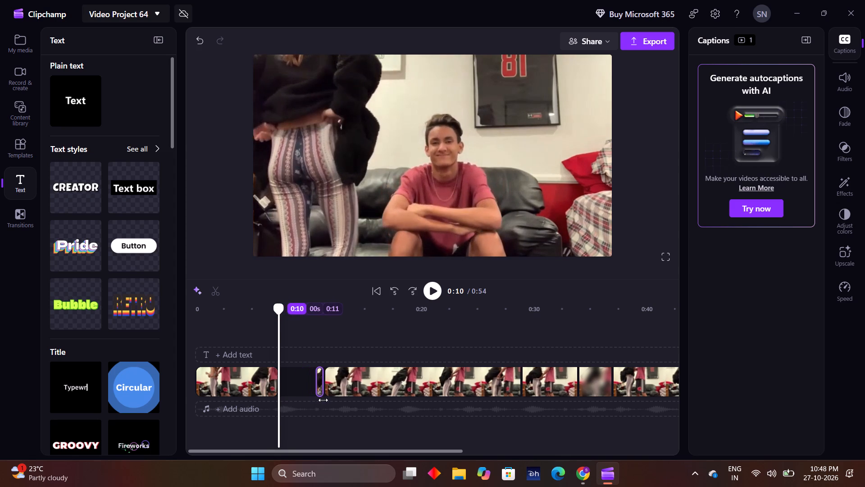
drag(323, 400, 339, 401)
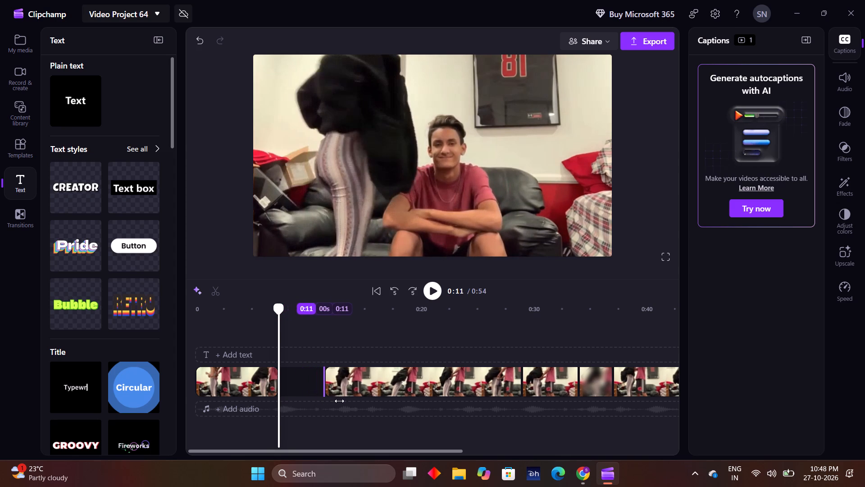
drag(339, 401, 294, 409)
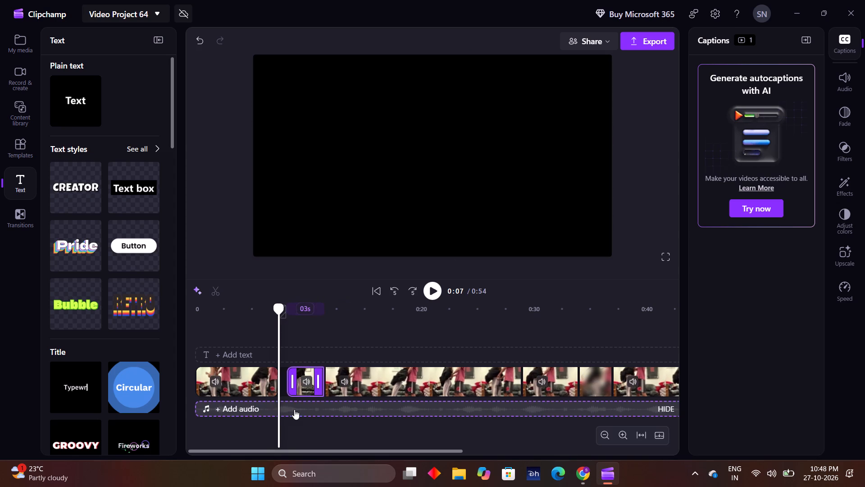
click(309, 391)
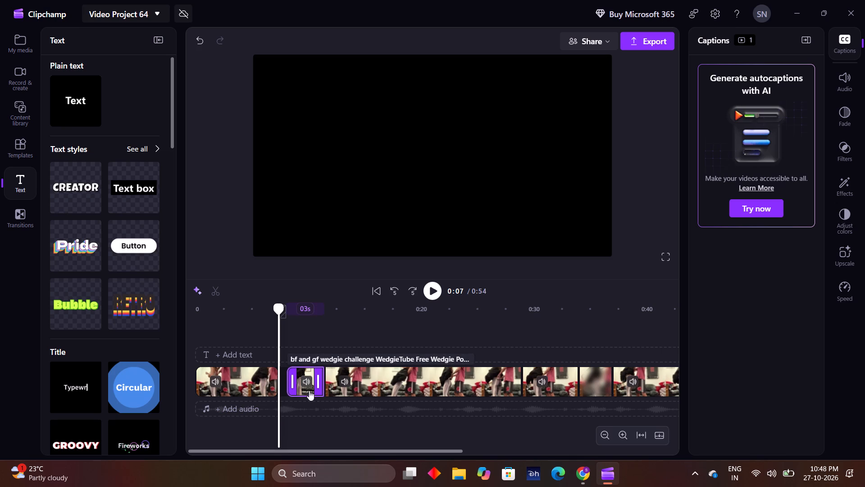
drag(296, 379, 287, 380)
Play the segment from about 7 to 11 seconds, delete it and close the gap it leaves.
key(space)
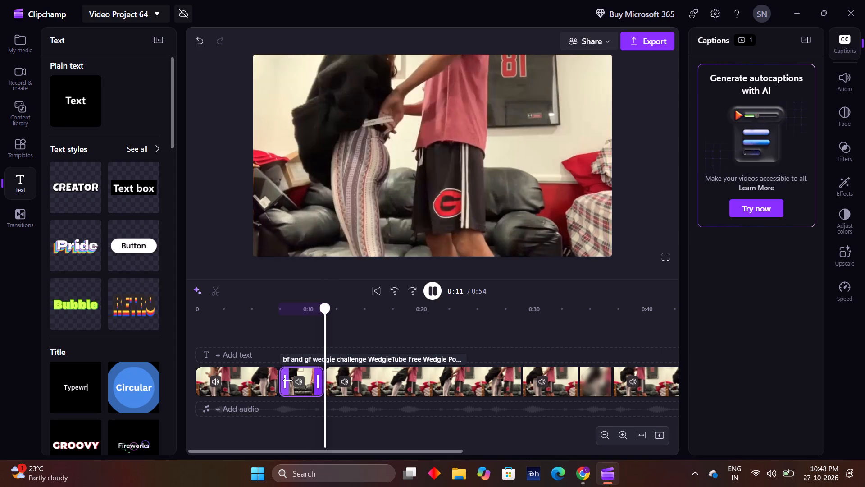
key(space)
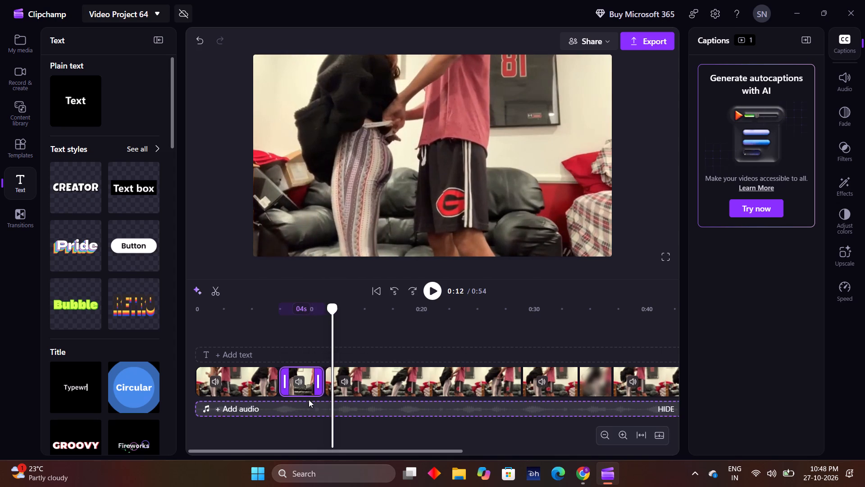
click(309, 389)
key(Delete)
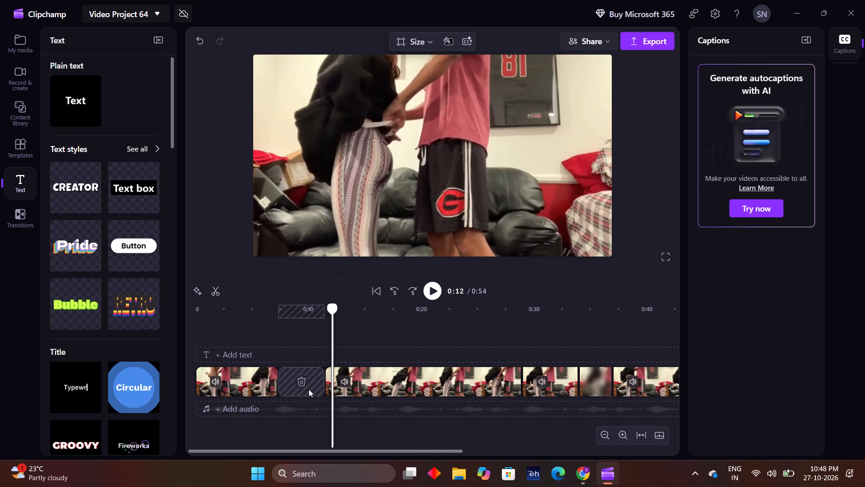
click(301, 385)
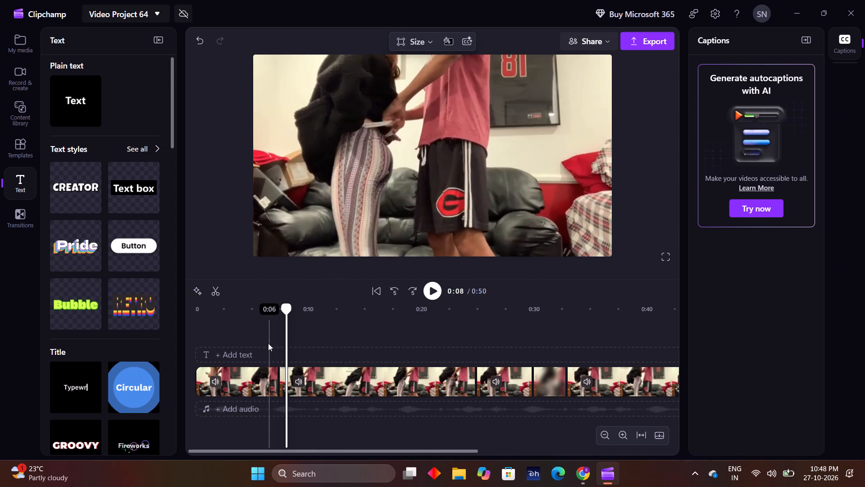
Play the edit from about 6 seconds, step back to about 18 seconds and replay to about 25 seconds to check the joins.
click(268, 343)
key(space)
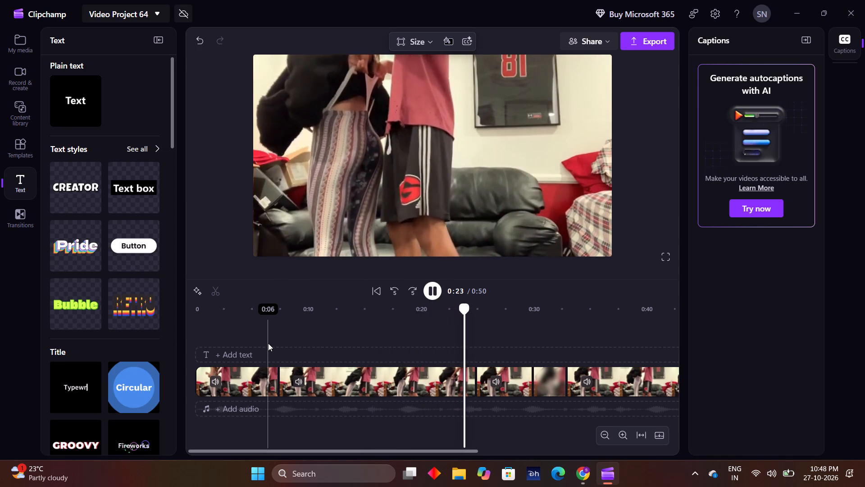
key(Left)
key(Left)
key(Left)
key(Left)
key(Left)
key(Left)
key(Left)
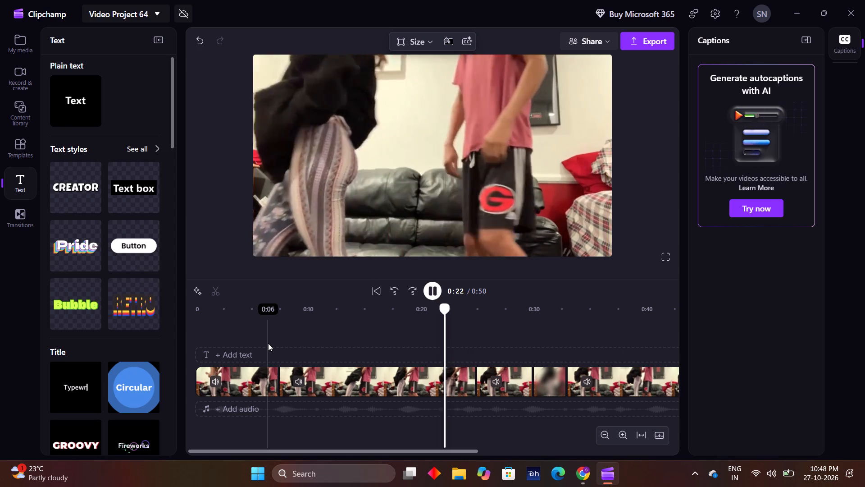
key(Left)
key(Left)
key(Left)
key(Left)
key(Left)
key(Left)
key(Left)
key(Left)
key(Left)
key(Left)
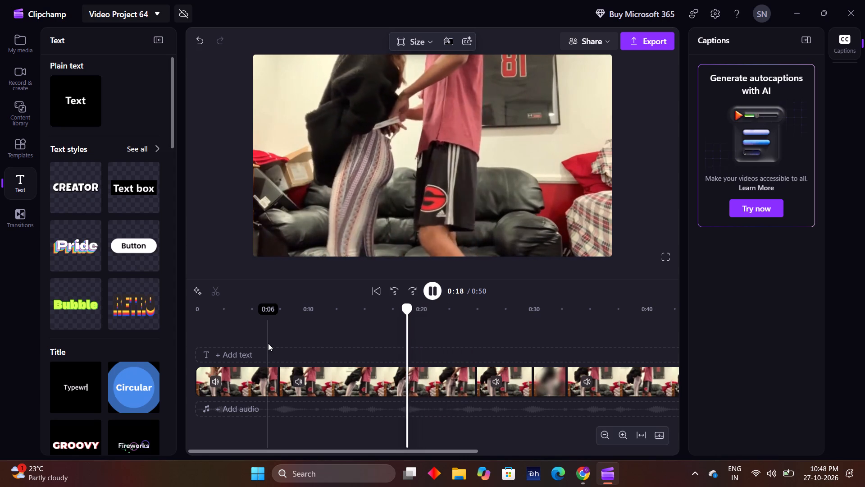
key(Left)
key(Left)
key(Left)
key(Left)
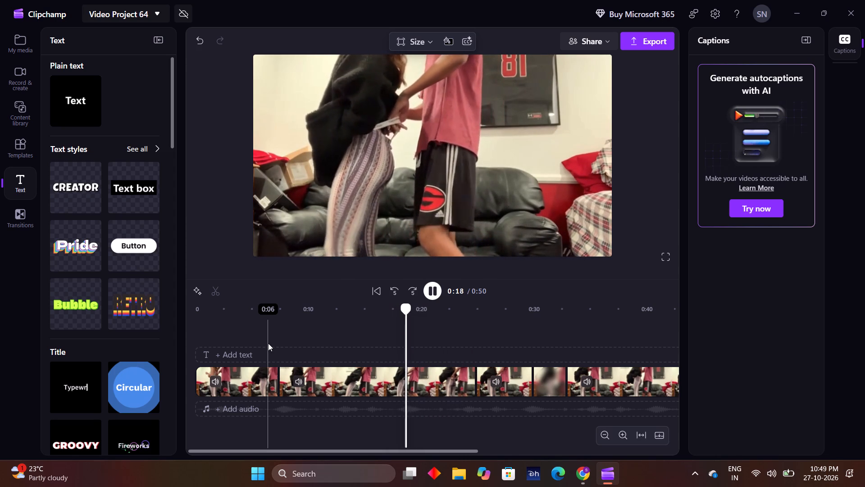
key(space)
key(space)
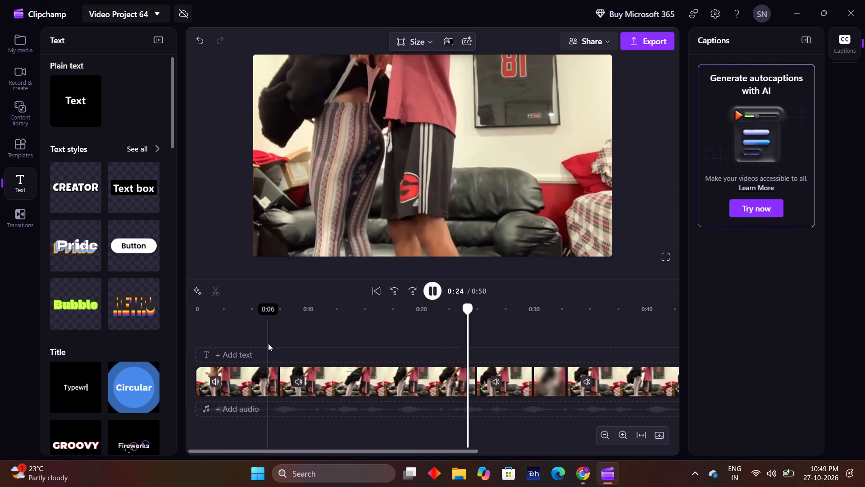
key(space)
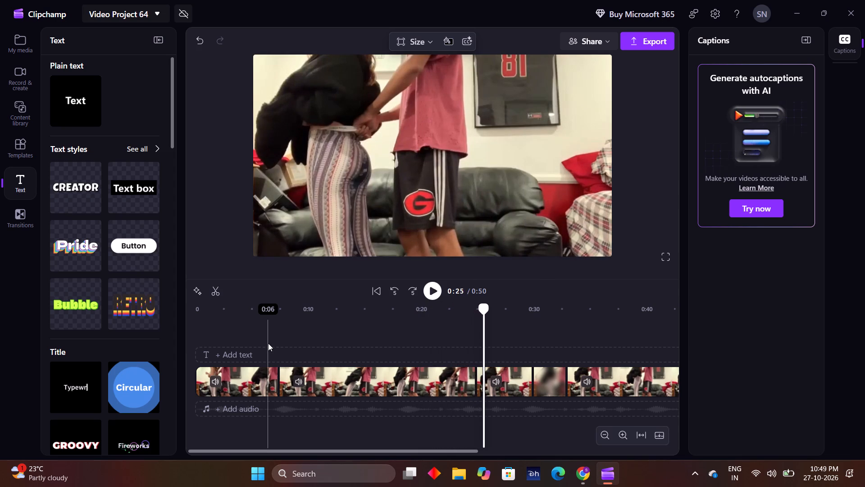
Replay the join at about 25 seconds and trim a fraction of a second from the end of the second segment.
click(467, 325)
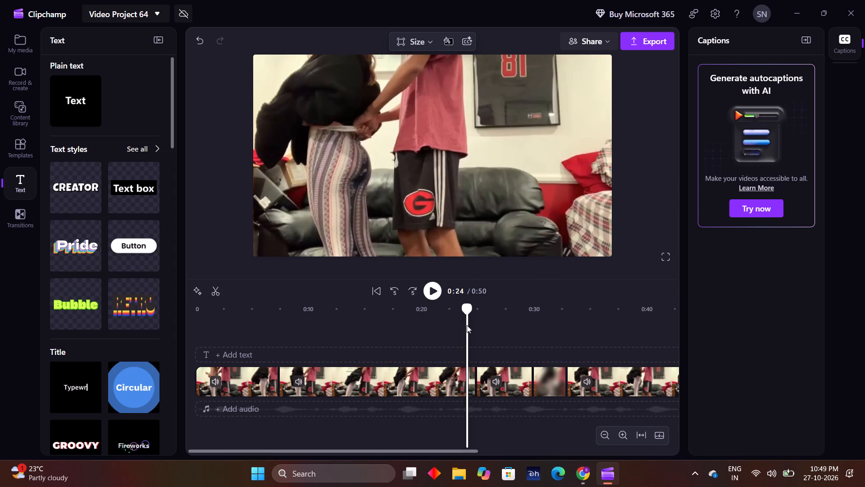
key(space)
key(space)
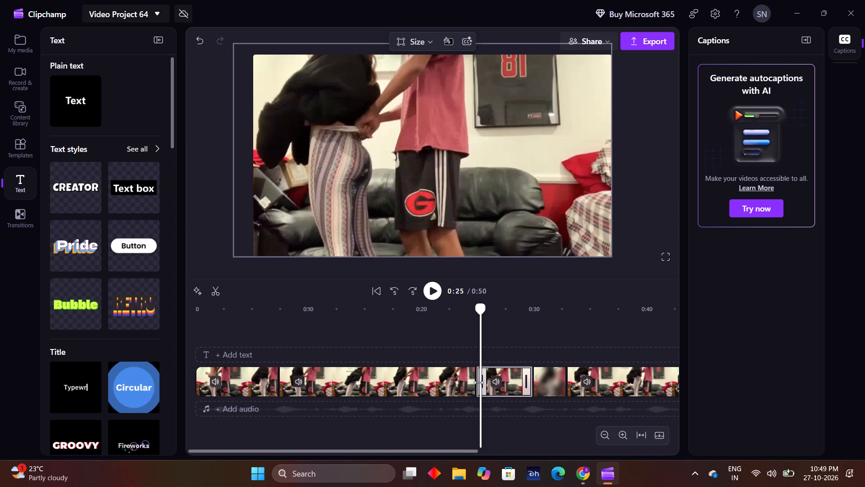
click(478, 382)
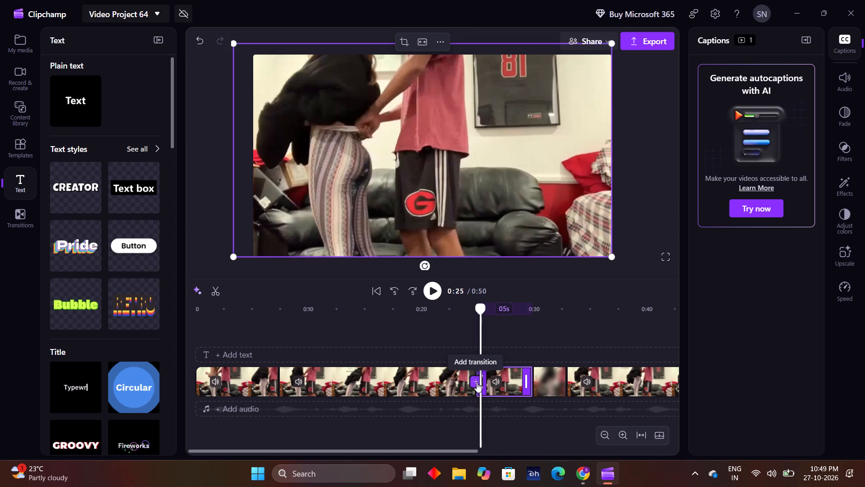
click(471, 391)
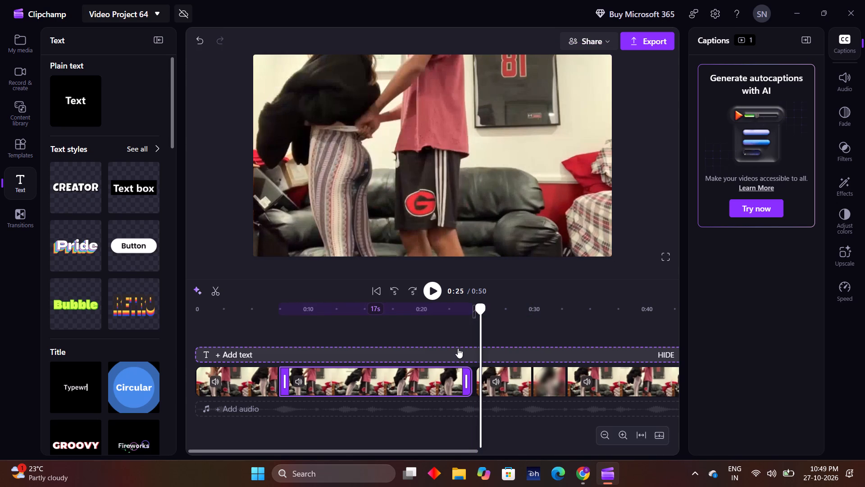
Recheck from about 23 seconds, trim a fraction of a second from the start of the third segment and delete the gap before it.
click(457, 337)
key(space)
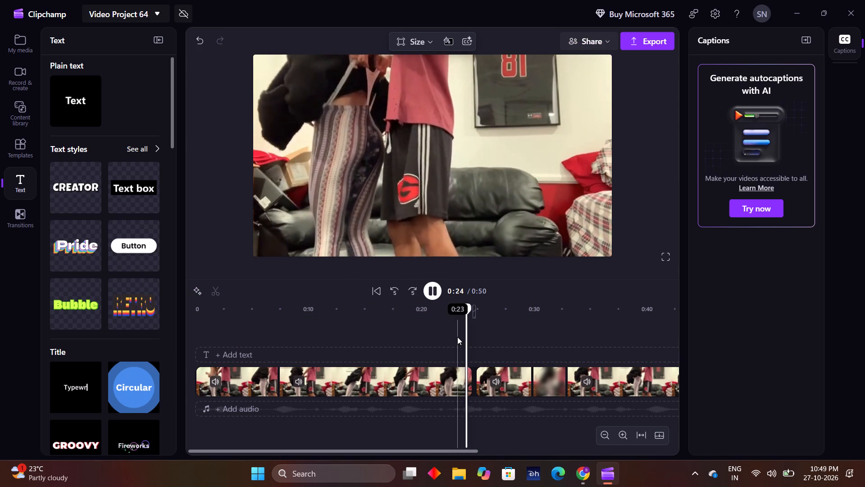
key(space)
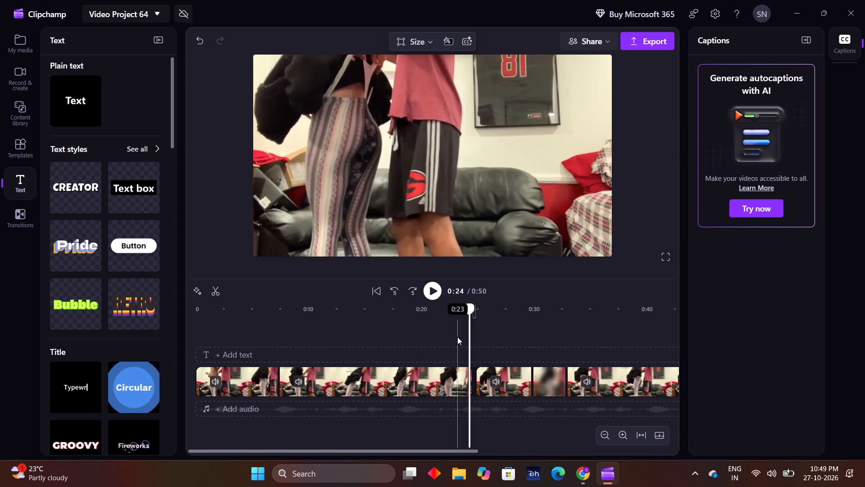
key(space)
key(space)
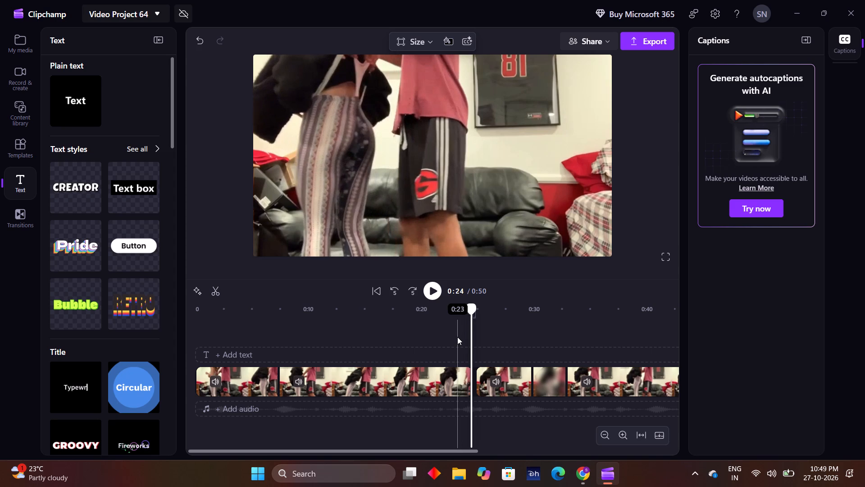
key(space)
key(space)
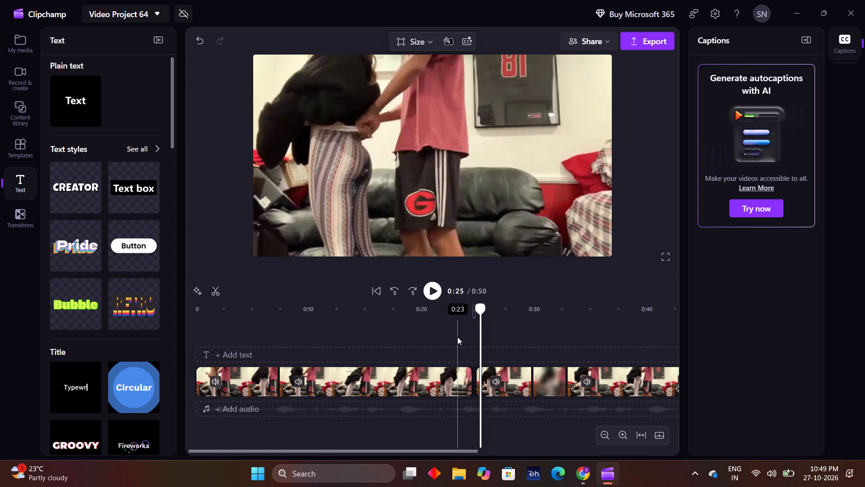
click(478, 381)
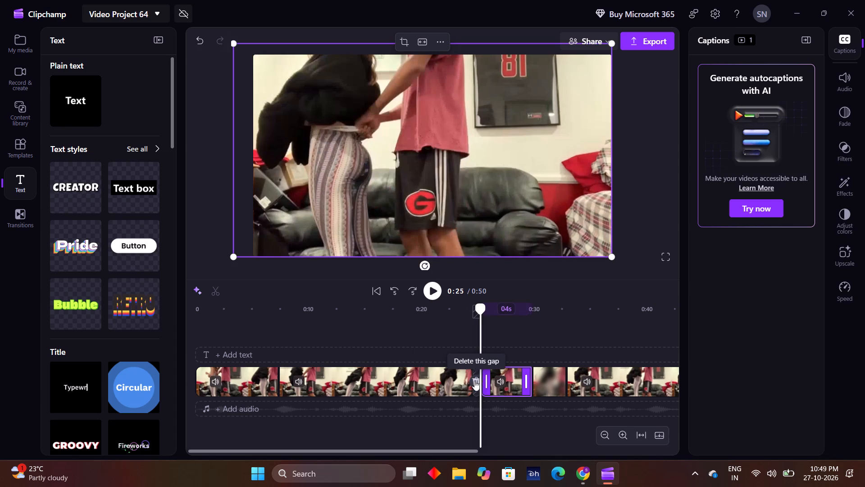
click(474, 381)
Preview the join between the second and third segments, playing from about 23 to 28 seconds.
click(462, 339)
key(space)
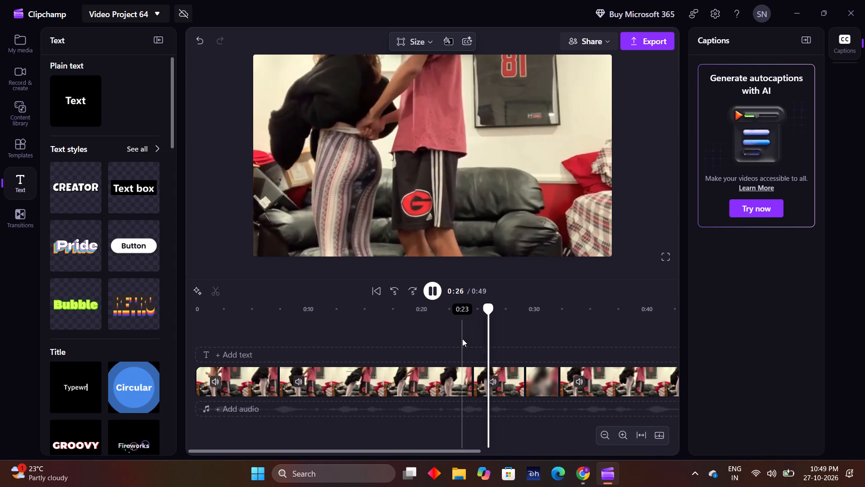
key(space)
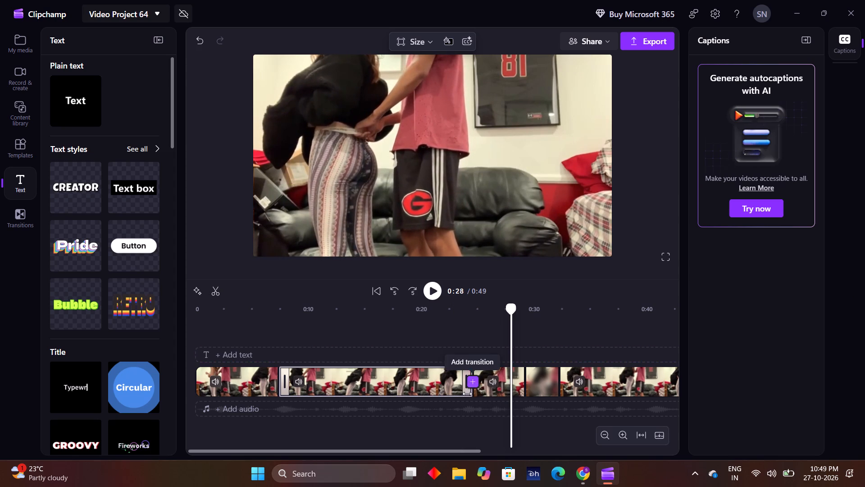
Extend the end of the second segment by a fraction of a second.
click(470, 389)
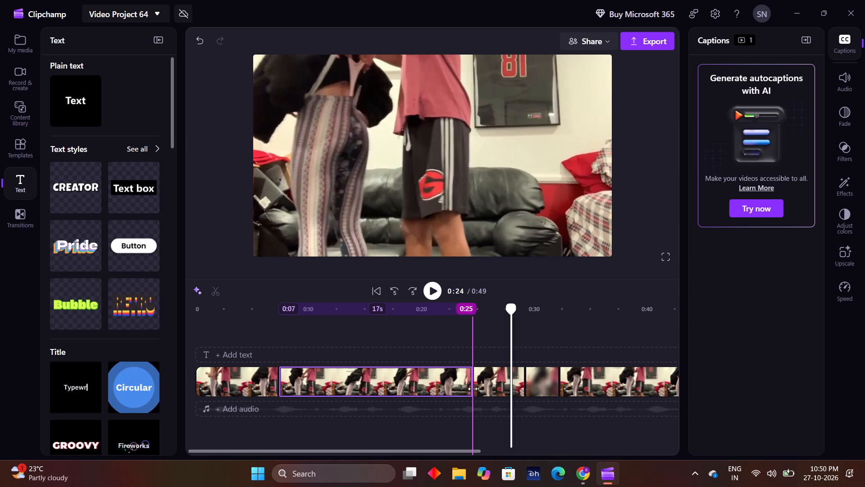
Play the edit from about 24 seconds and replay the sections from about 28 and 32 seconds through the end to check the joins.
click(466, 331)
key(space)
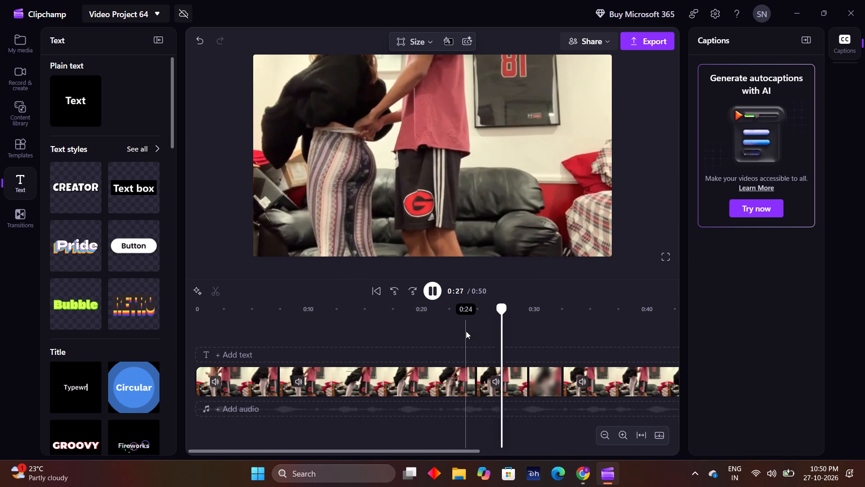
click(449, 334)
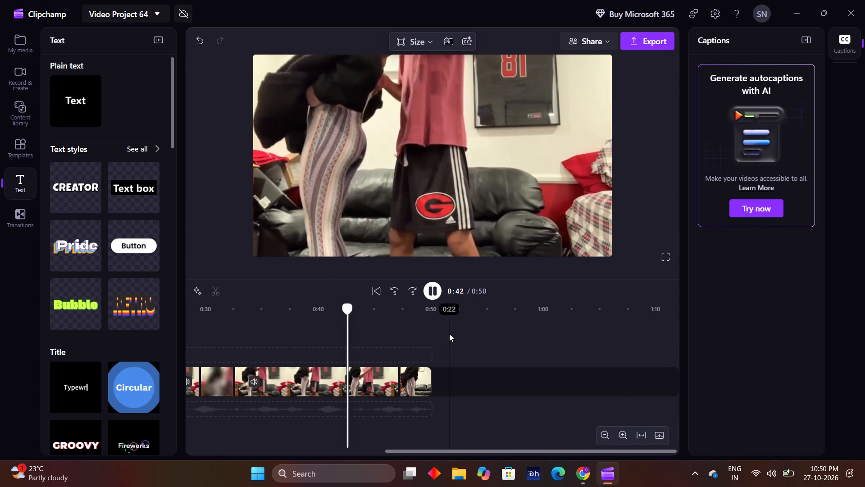
click(428, 294)
click(275, 325)
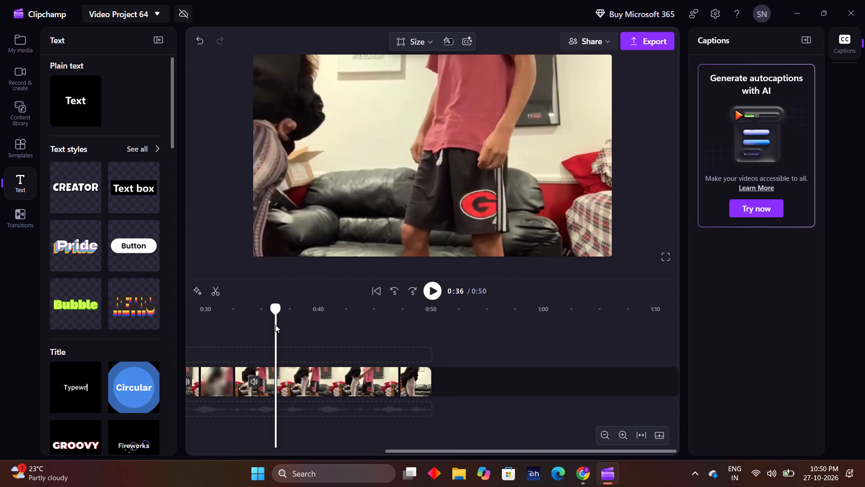
click(225, 336)
key(space)
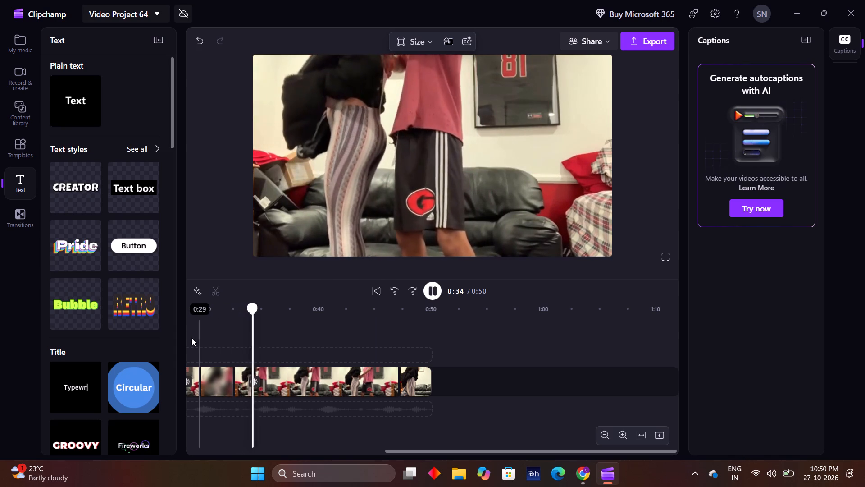
click(190, 338)
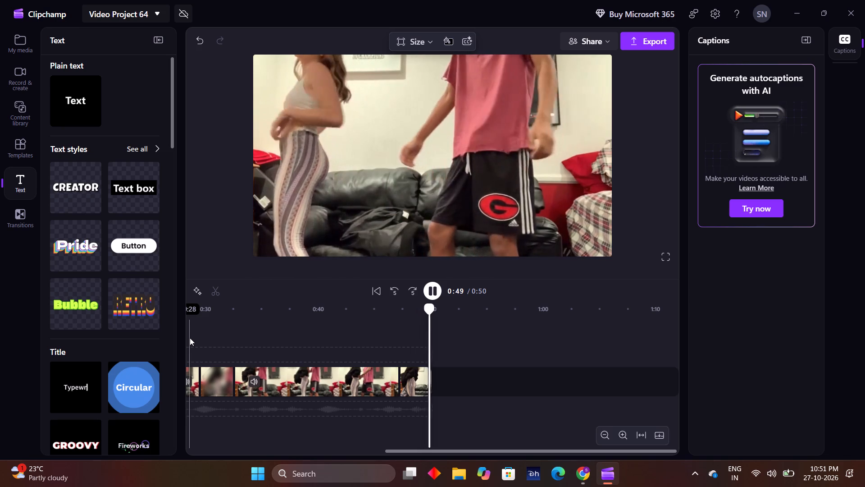
key(space)
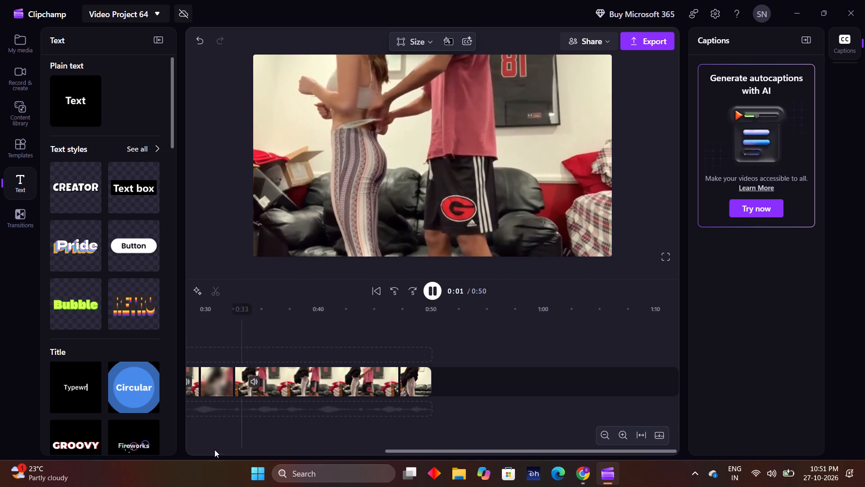
click(426, 296)
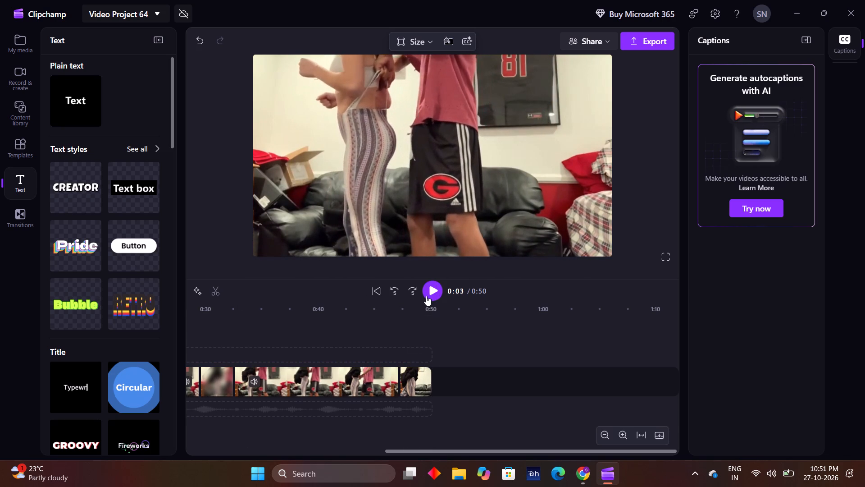
Lower the audio volume of the second segment to 49% and of the third segment to 48%.
triple_click(600, 437)
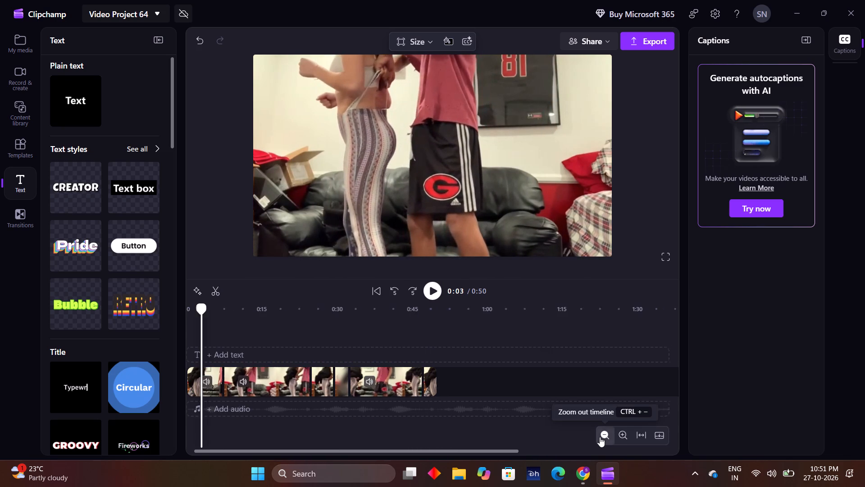
click(600, 437)
click(286, 396)
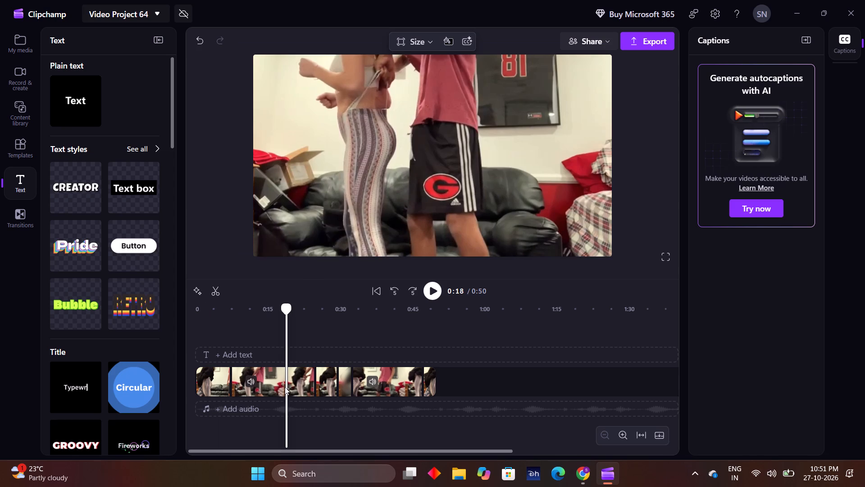
click(284, 384)
click(846, 91)
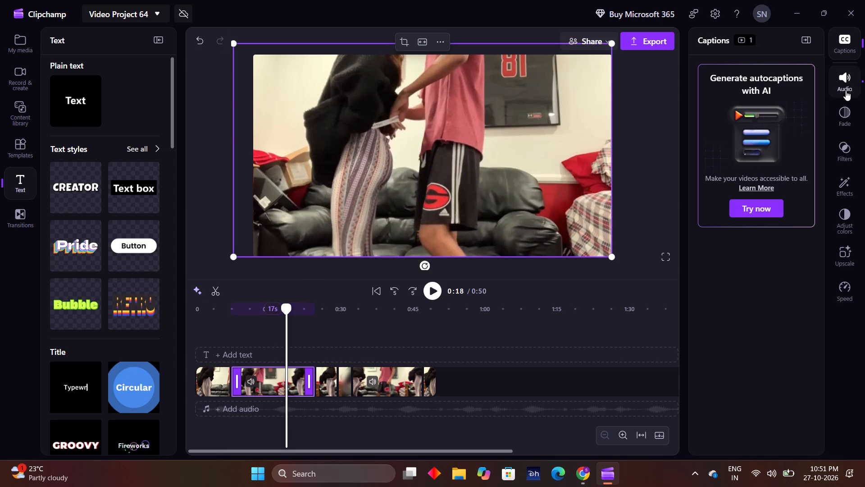
click(746, 88)
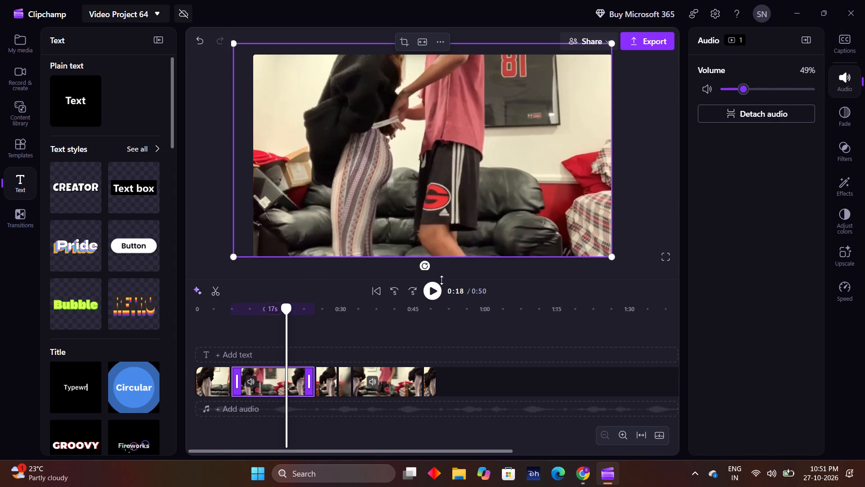
click(324, 377)
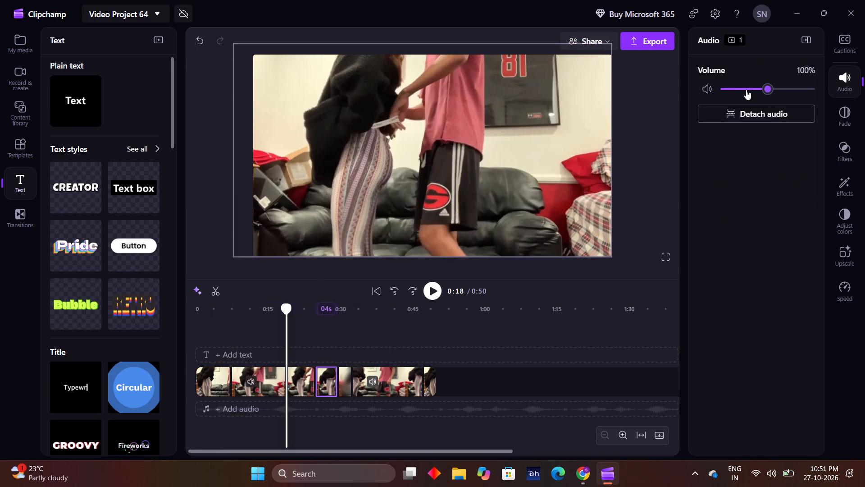
click(746, 89)
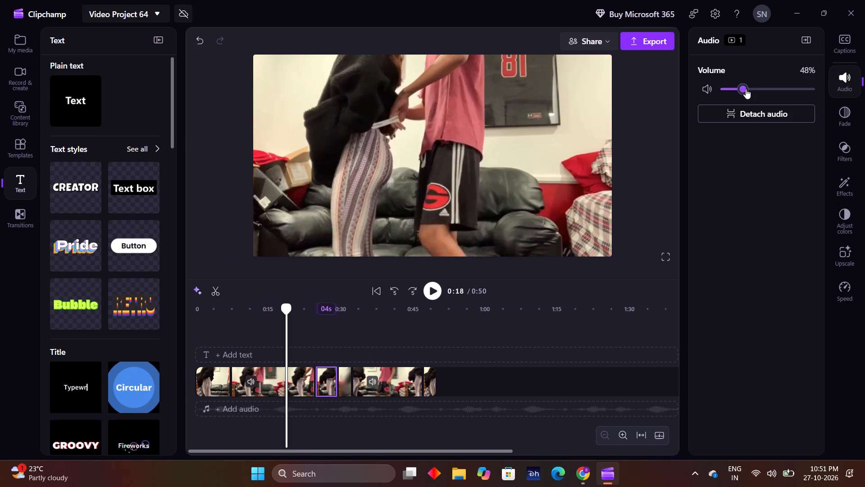
Lower the audio volume of the fourth segment to 51% and of the fifth segment to 54%.
click(342, 383)
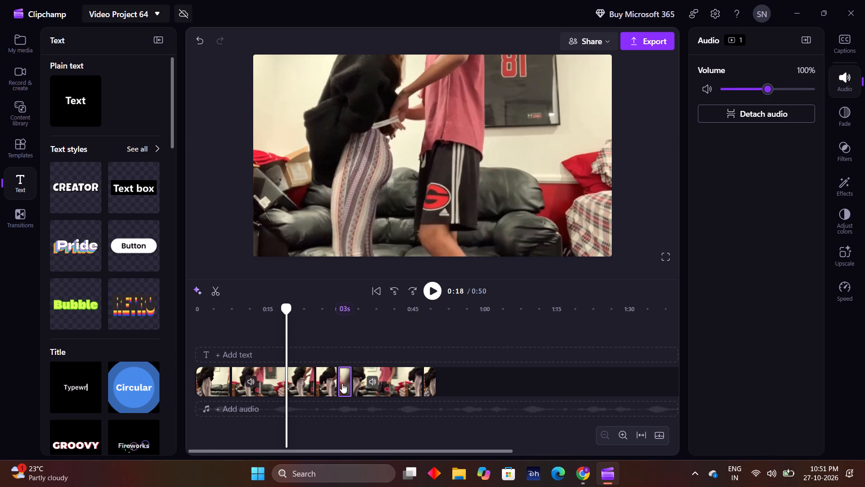
click(747, 86)
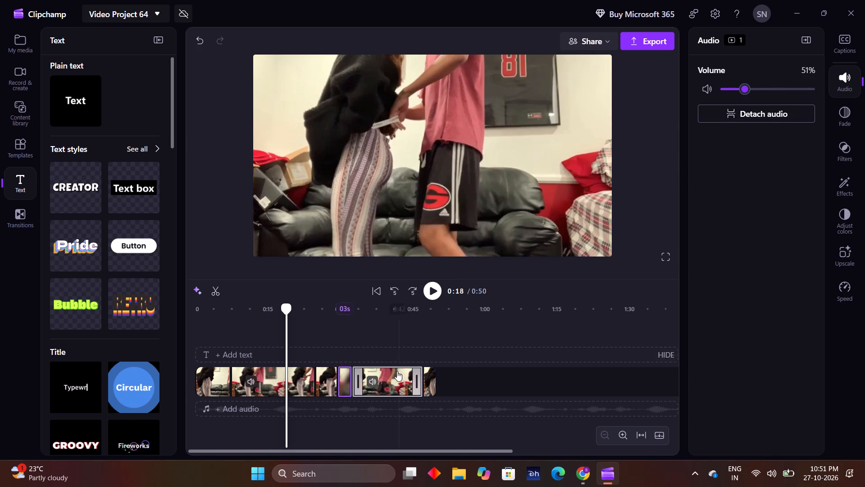
click(394, 377)
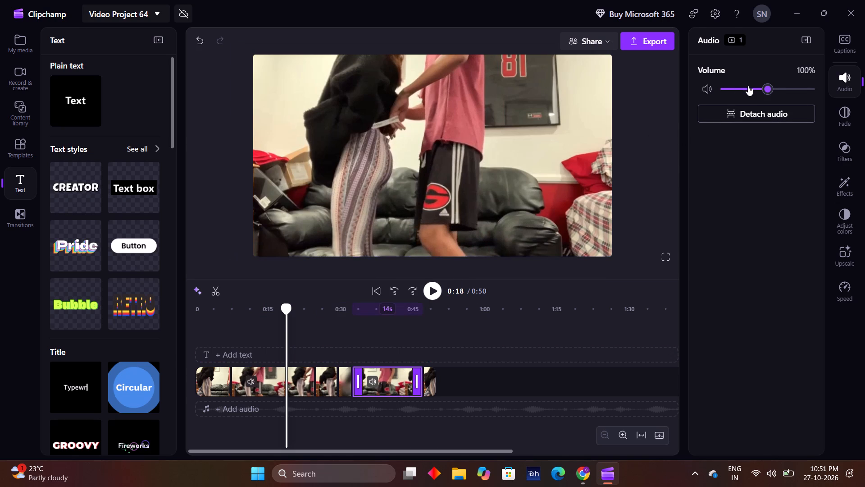
click(748, 86)
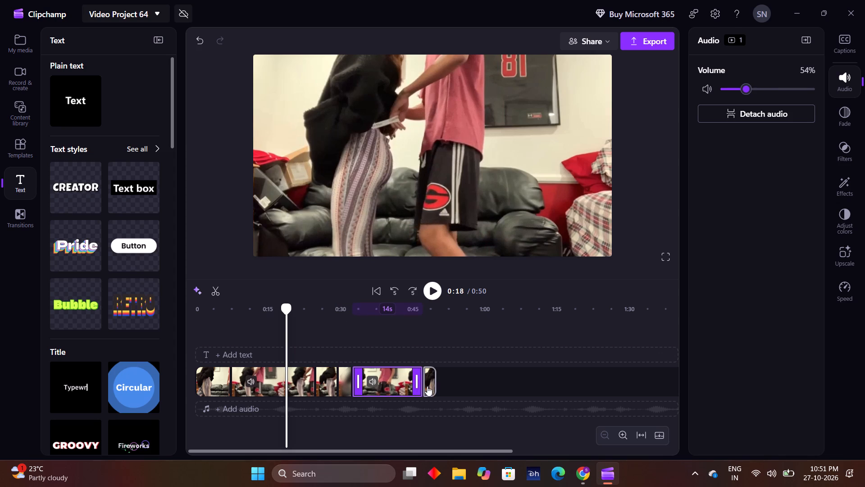
Lower the audio volume of the short last segment to 54% and deselect it.
click(429, 385)
click(747, 87)
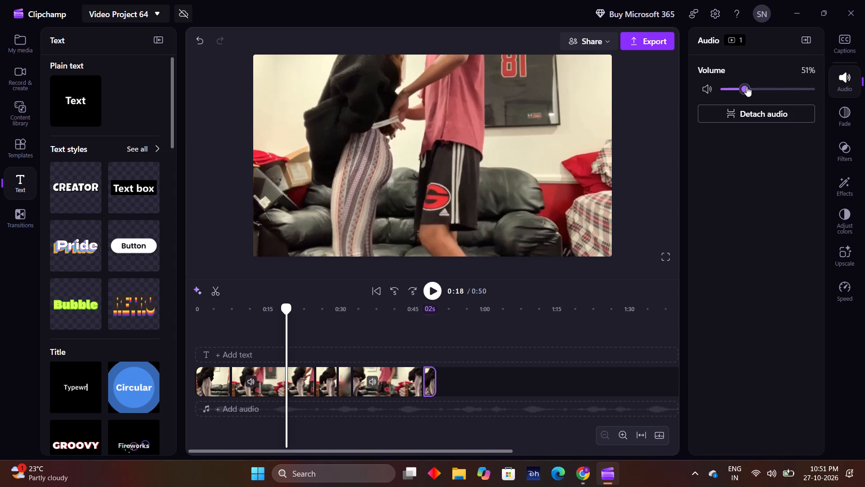
click(735, 89)
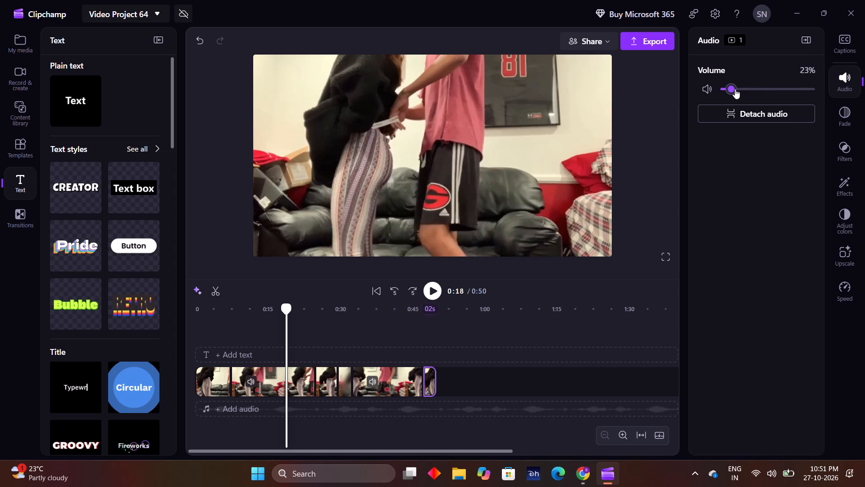
click(738, 89)
click(743, 89)
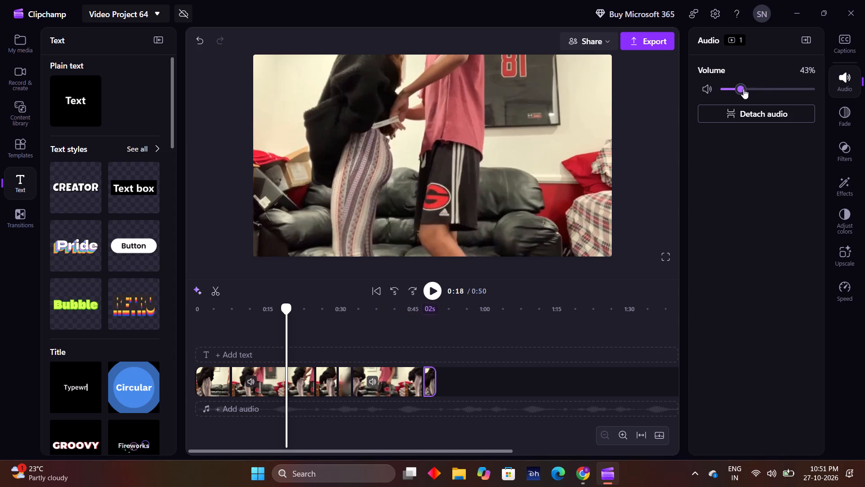
click(743, 89)
click(748, 89)
click(632, 151)
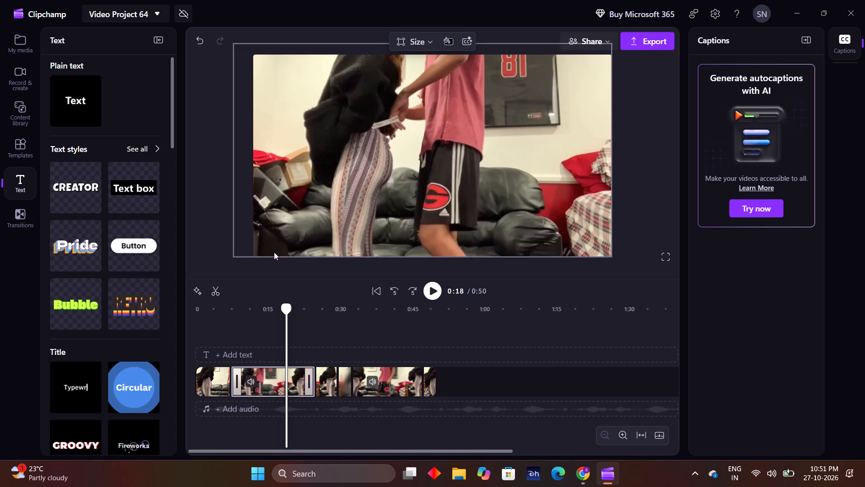
Skim the whole edit from the start to the end in 5-second jumps.
click(187, 333)
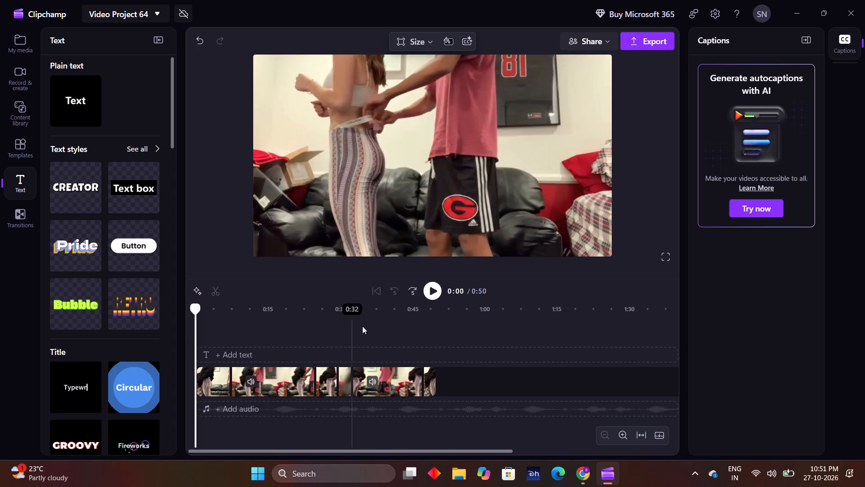
triple_click(408, 295)
triple_click(408, 295)
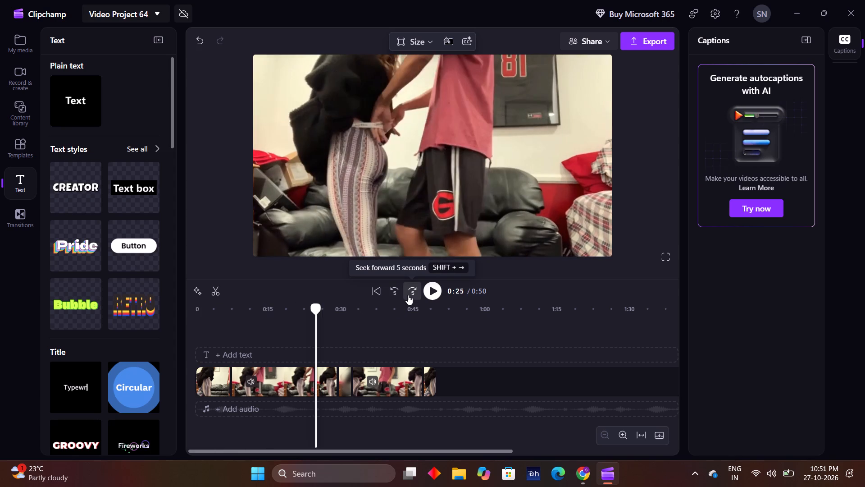
triple_click(408, 295)
triple_click(408, 295)
triple_click(408, 295)
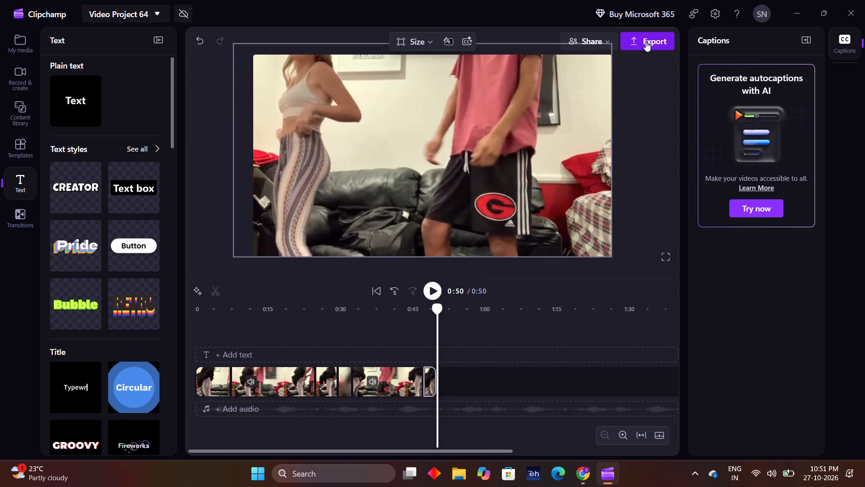
Export the edited video at 480p quality without storing it in the cloud.
click(643, 40)
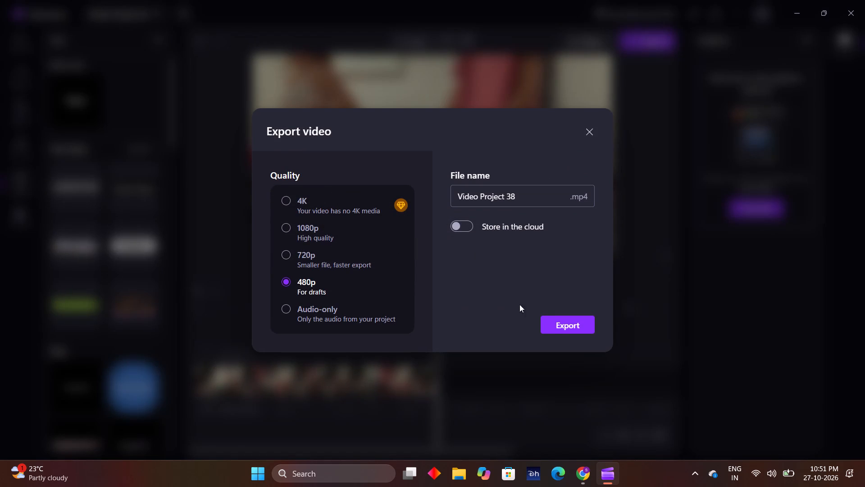
click(553, 327)
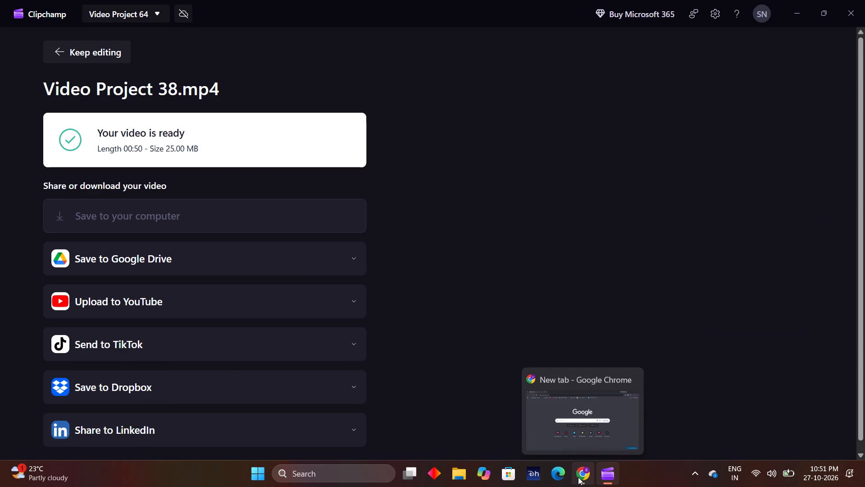
Switch to Google Chrome and open the list of browser profiles.
click(578, 477)
click(834, 41)
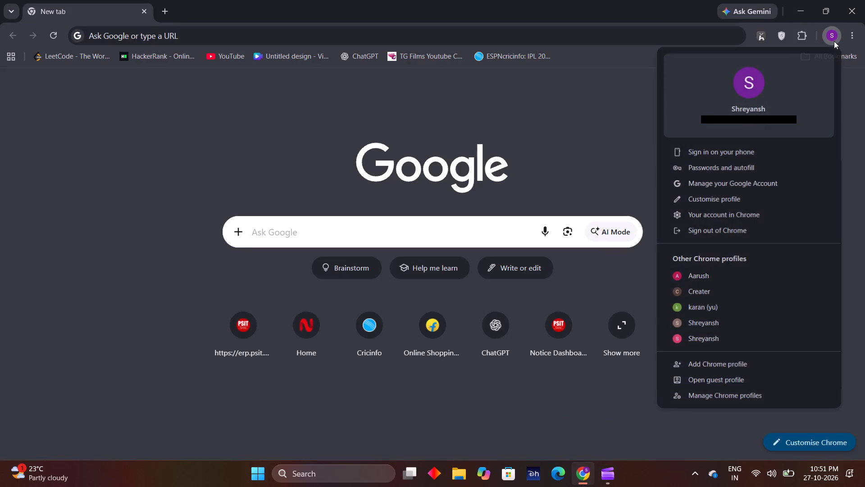